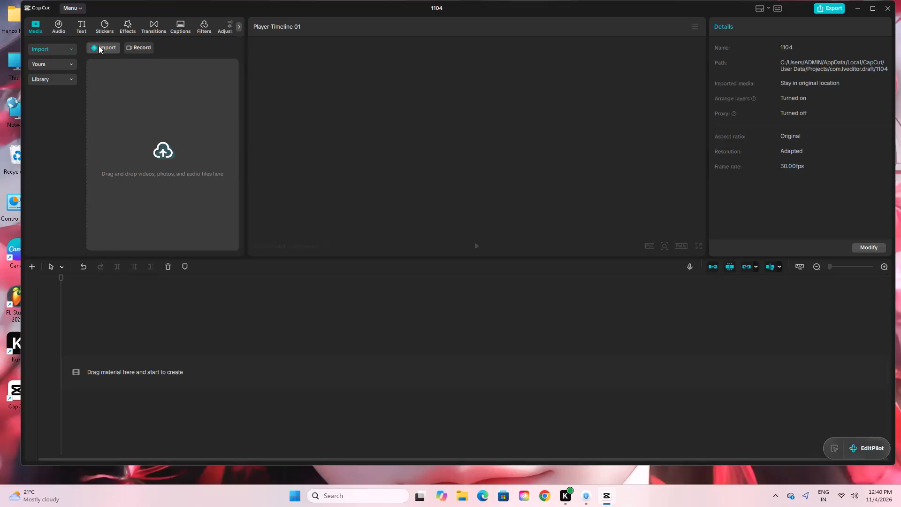
click(144, 69)
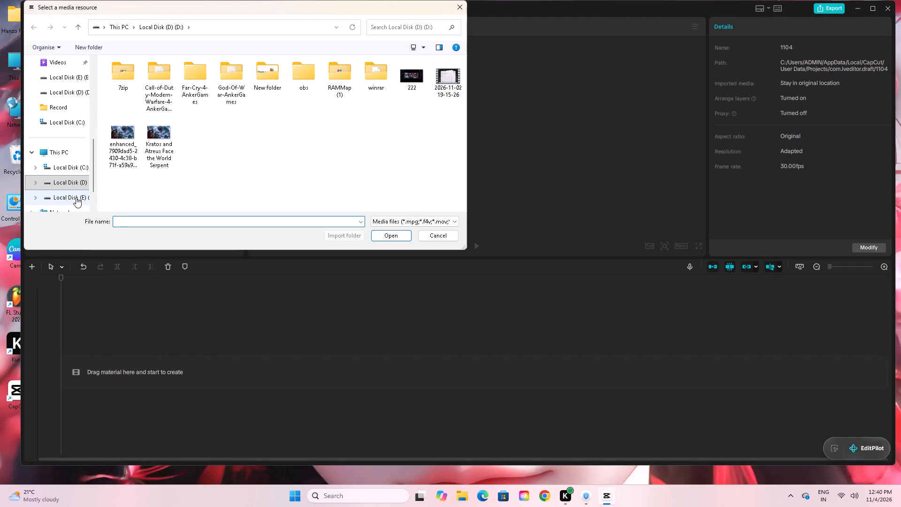
click(76, 197)
click(65, 182)
double_click(221, 88)
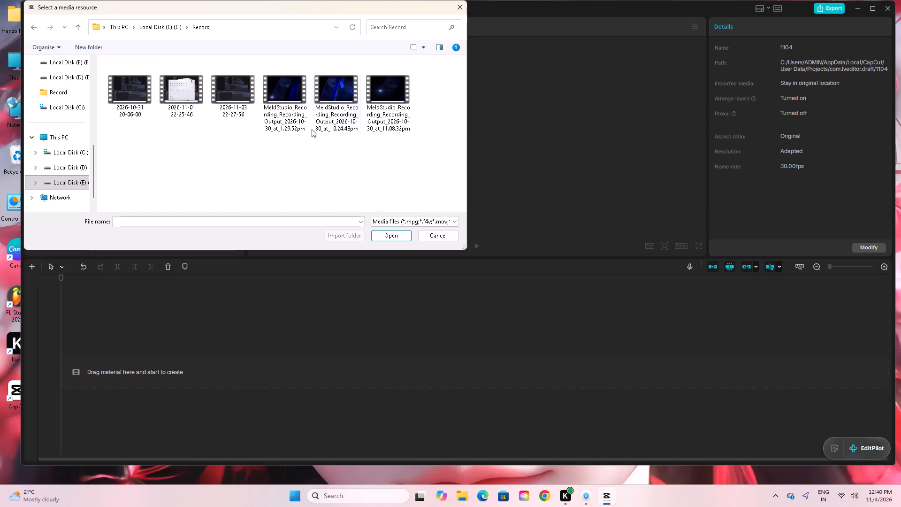
click(245, 108)
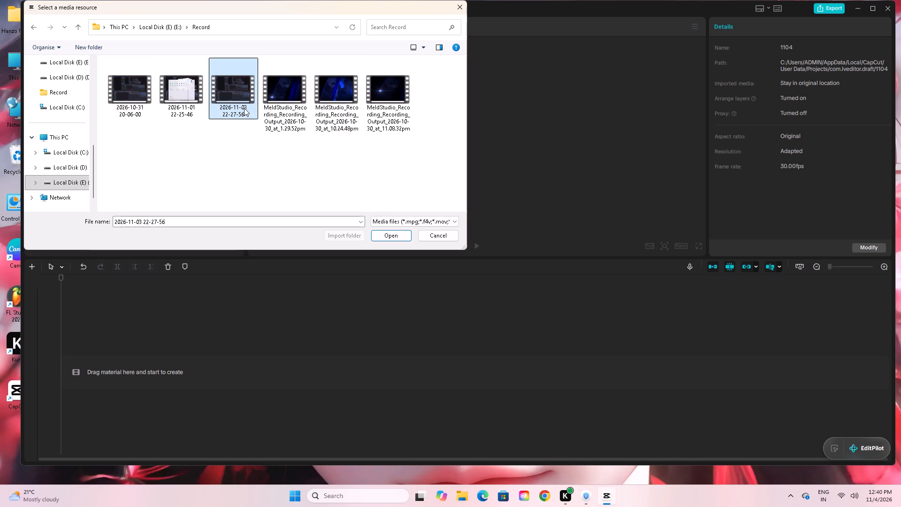
click(30, 28)
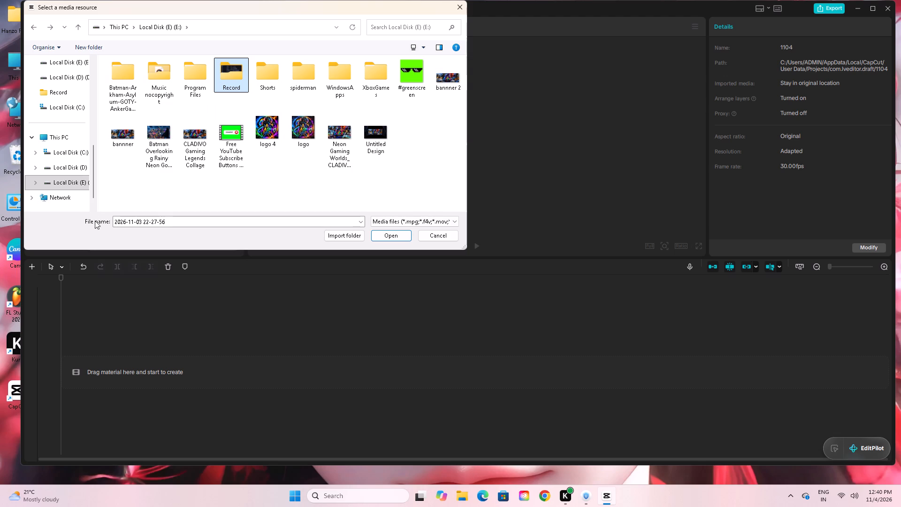
click(79, 161)
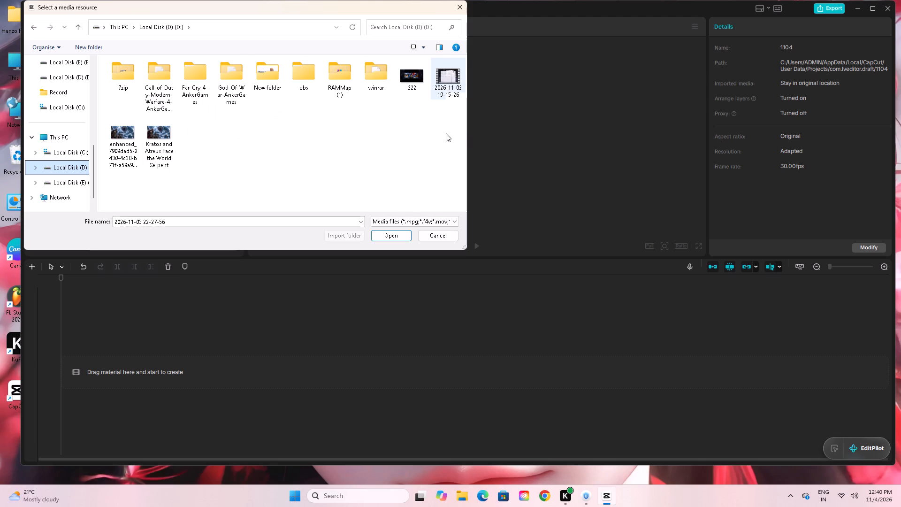
double_click(453, 75)
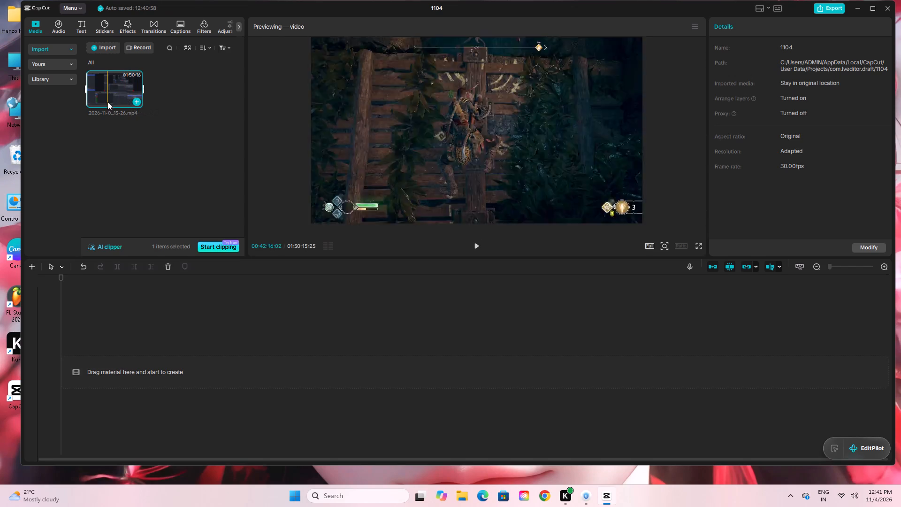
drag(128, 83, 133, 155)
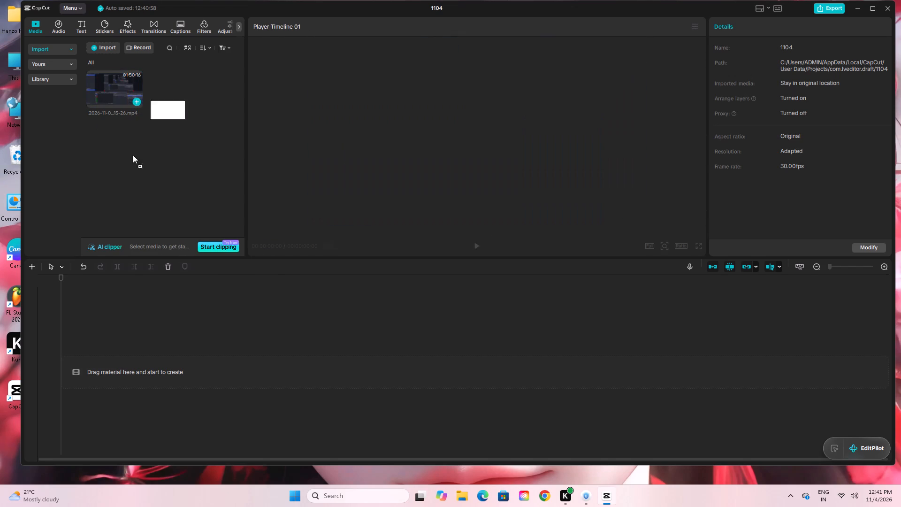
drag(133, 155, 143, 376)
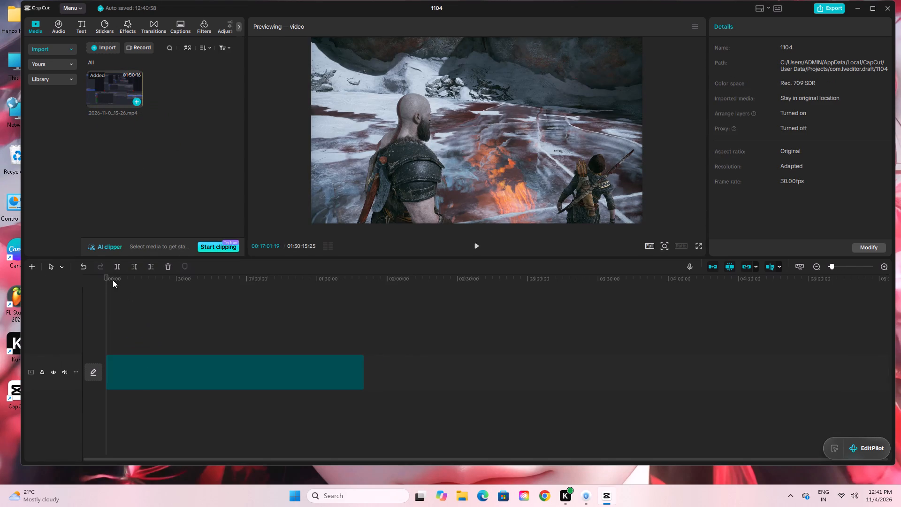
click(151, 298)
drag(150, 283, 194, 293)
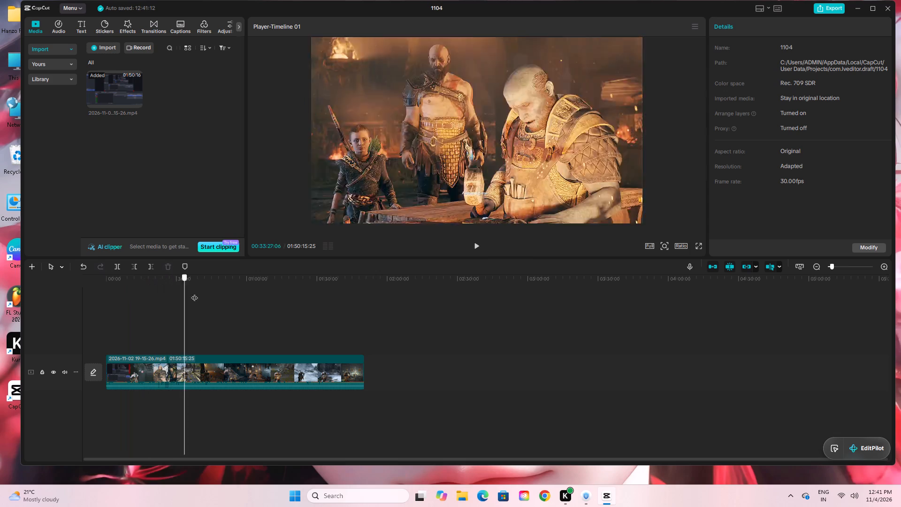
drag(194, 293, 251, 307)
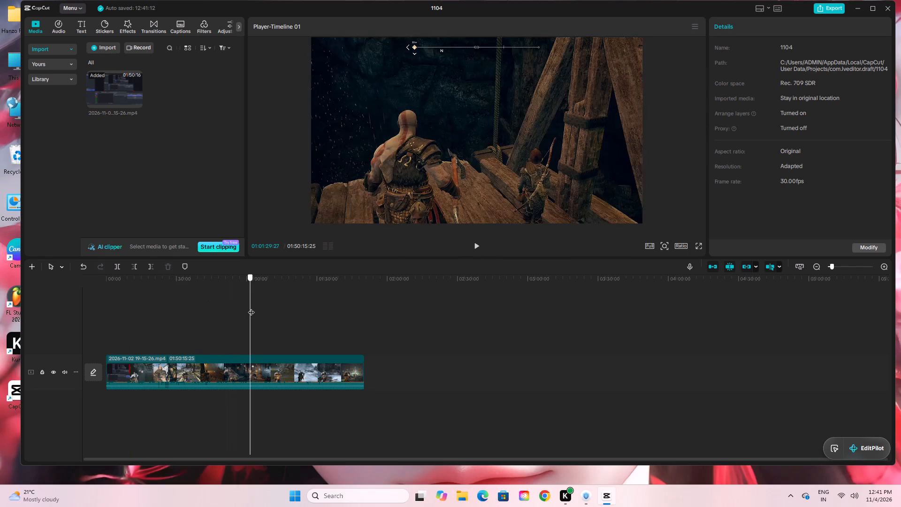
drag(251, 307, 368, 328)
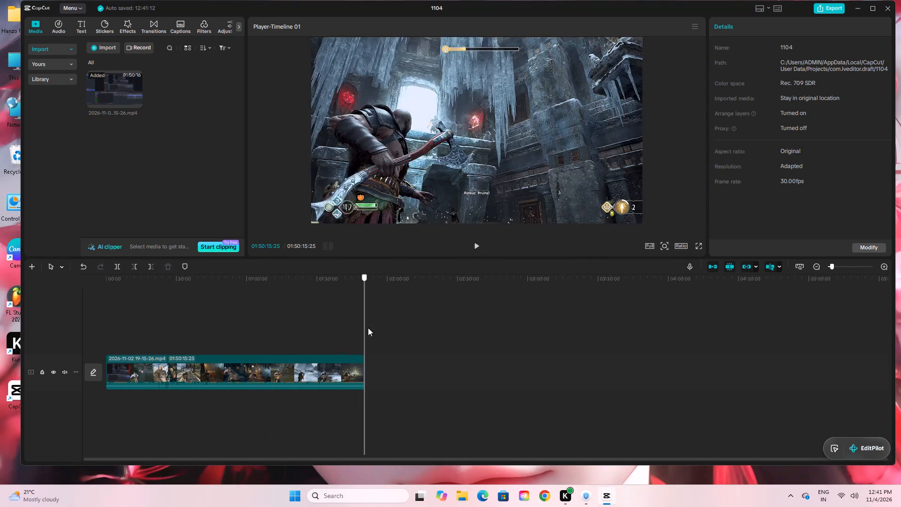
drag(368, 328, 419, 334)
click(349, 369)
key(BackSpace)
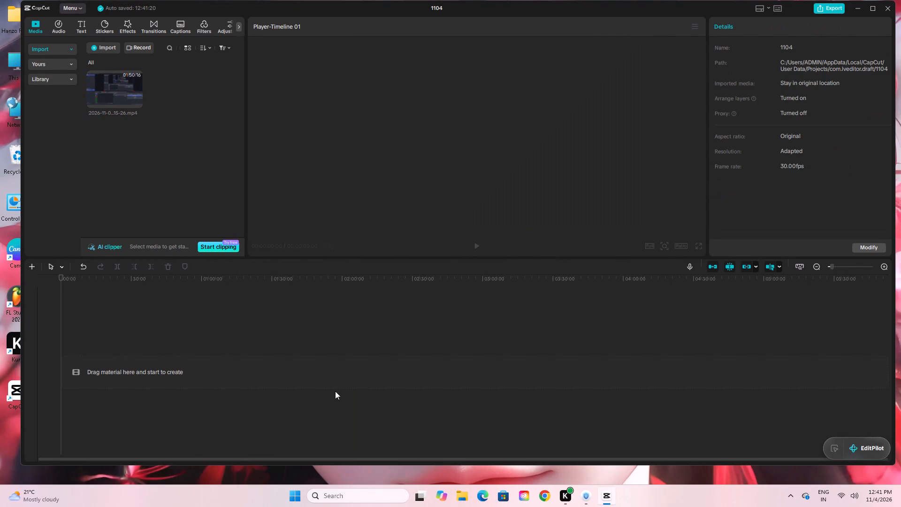
click(117, 47)
click(135, 62)
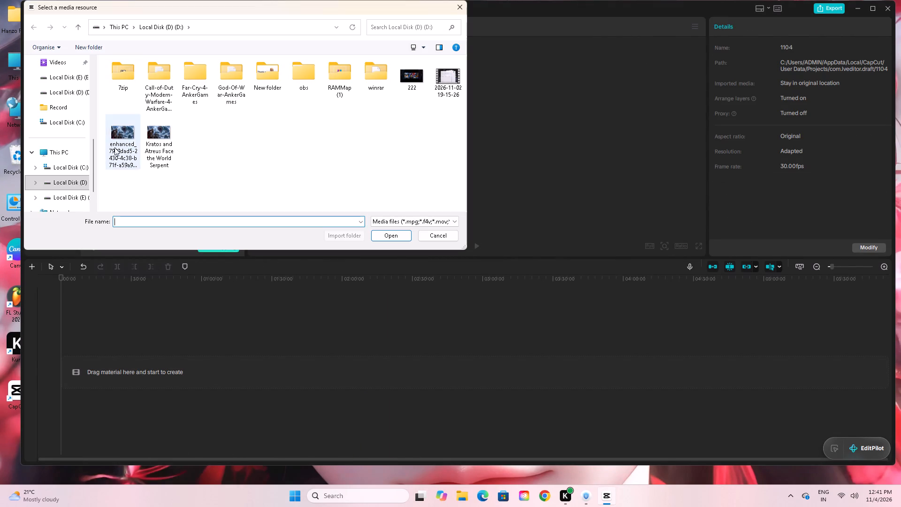
click(76, 192)
double_click(237, 85)
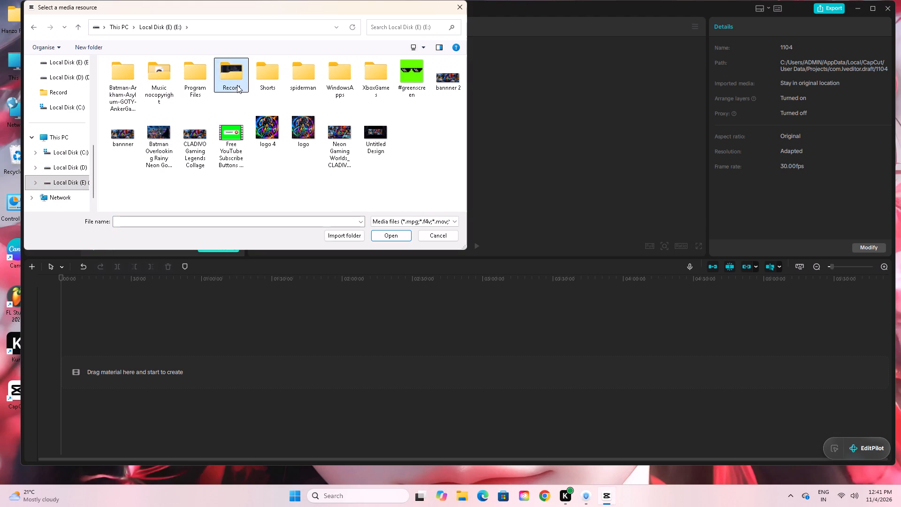
click(233, 110)
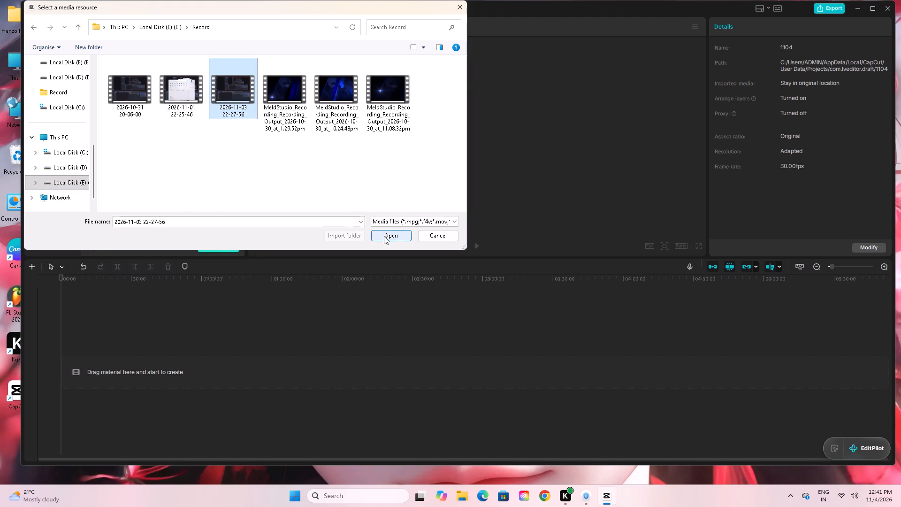
click(384, 236)
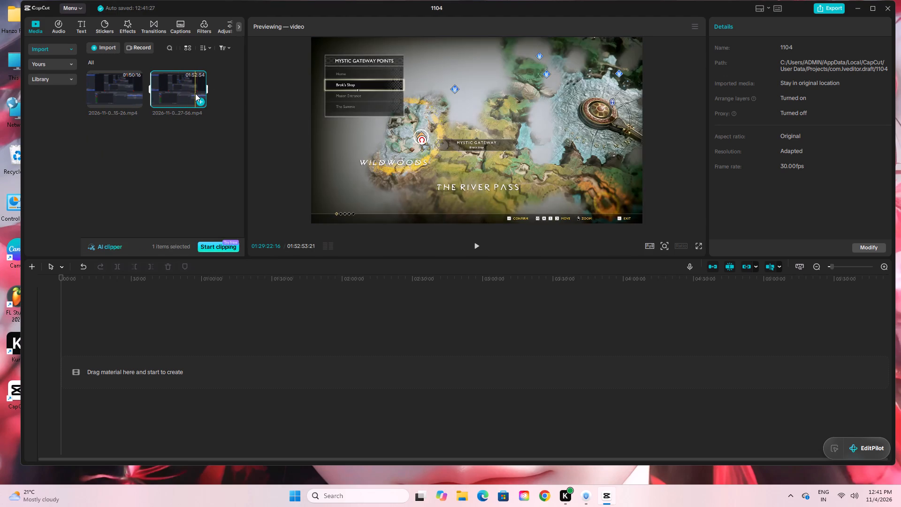
click(203, 101)
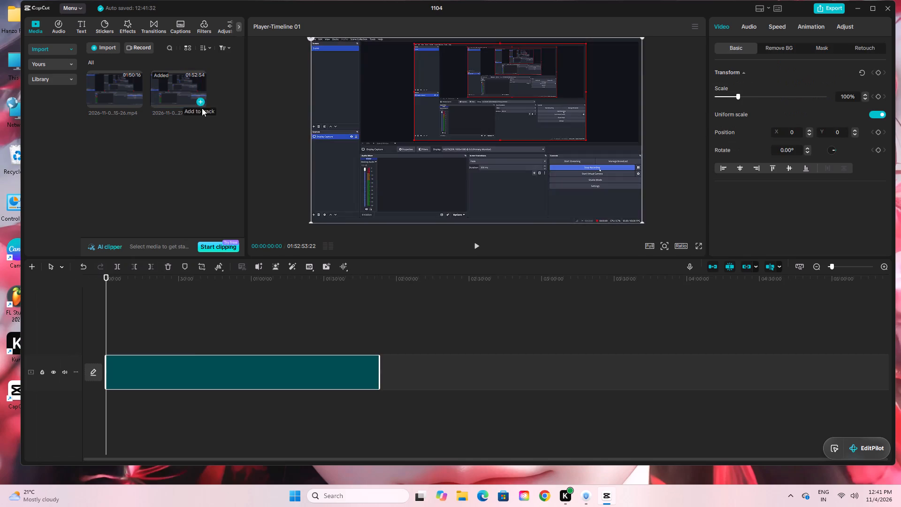
double_click(884, 268)
drag(107, 277, 137, 284)
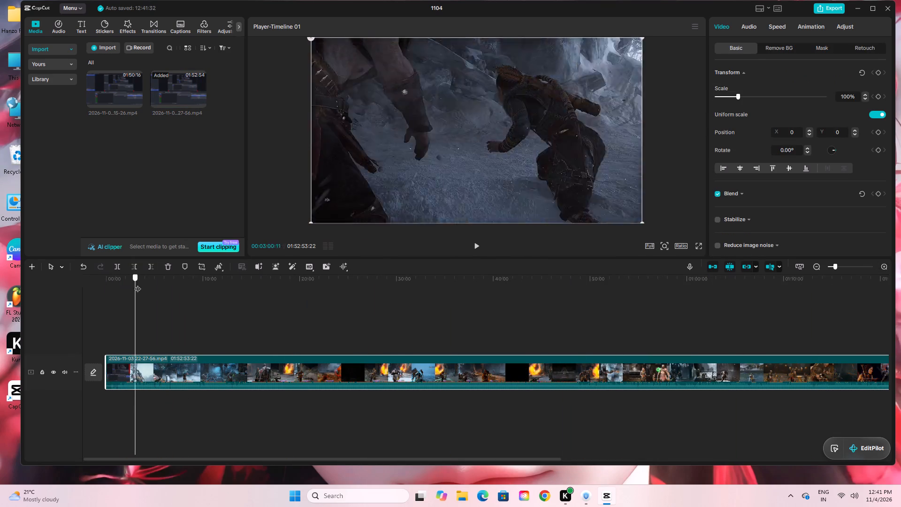
drag(137, 284, 172, 292)
click(479, 247)
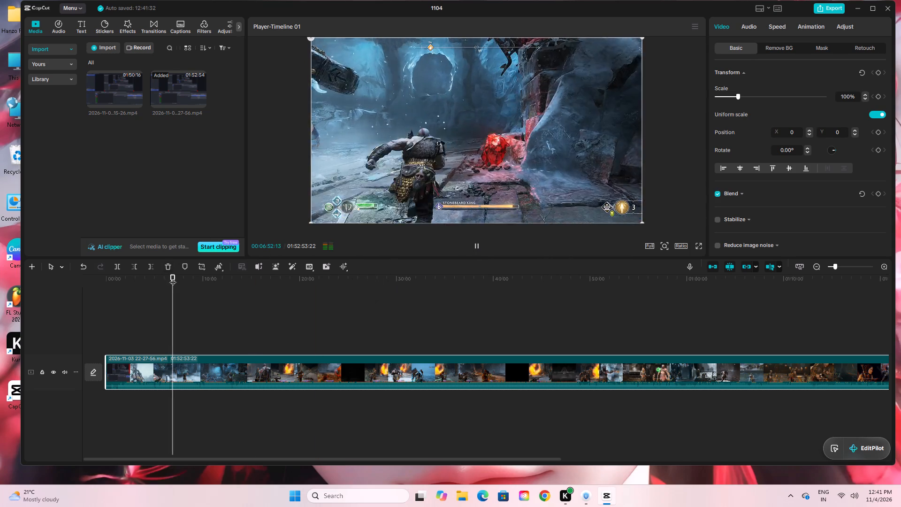
drag(173, 277, 800, 324)
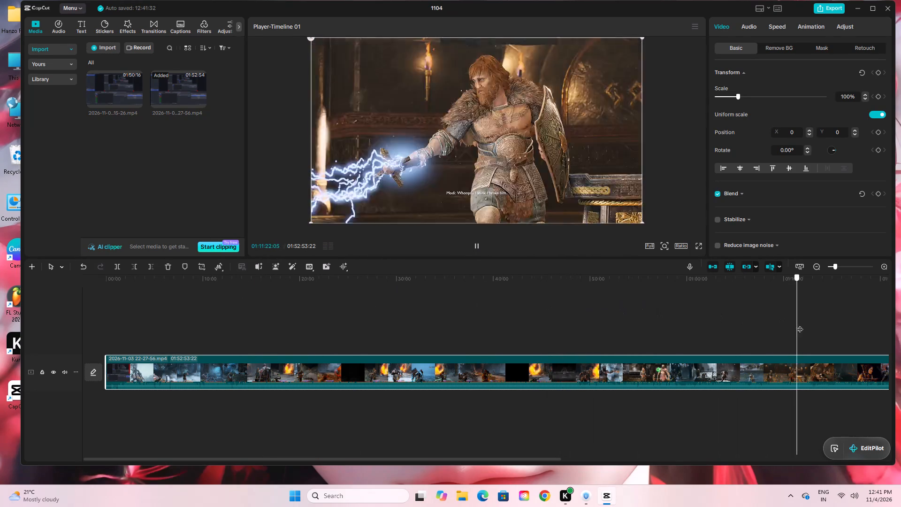
drag(800, 324, 900, 353)
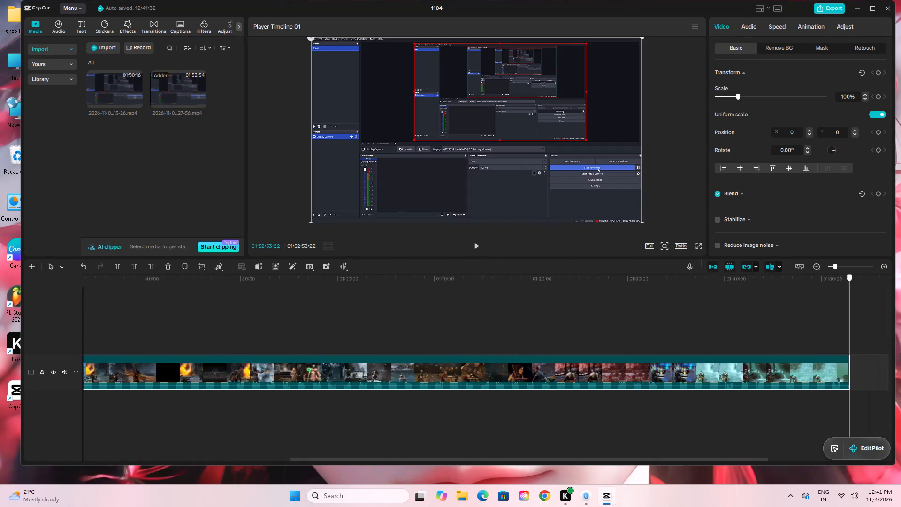
Find the Magni and Modi fight in the clip and trim away everything before 00:43:16:09.
drag(900, 353, 463, 324)
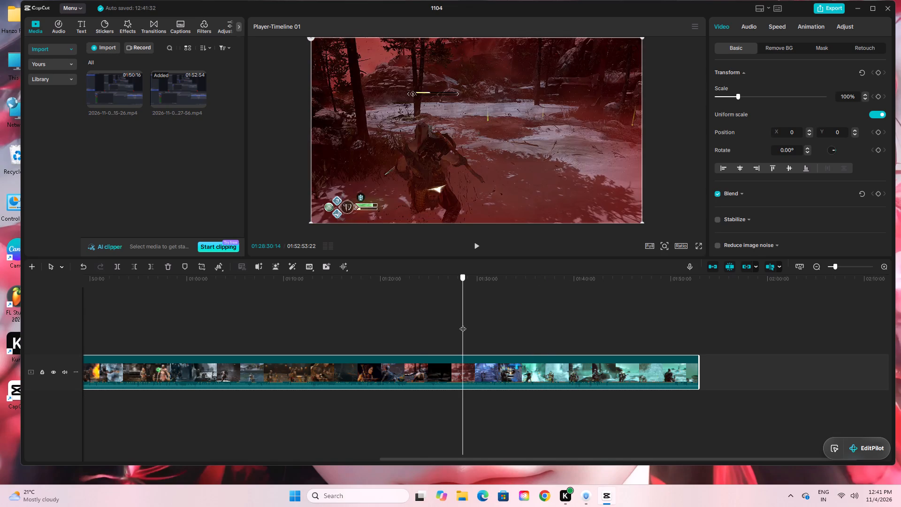
drag(463, 324, 335, 327)
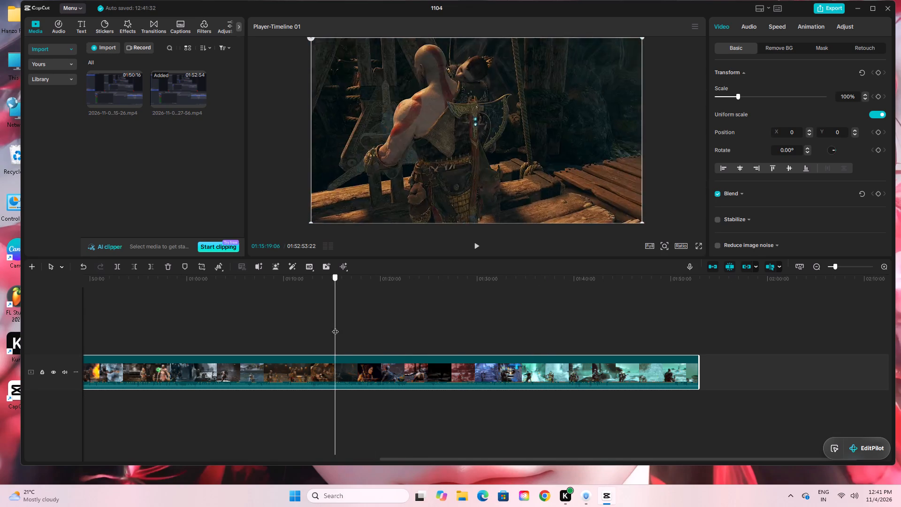
drag(335, 327, 407, 315)
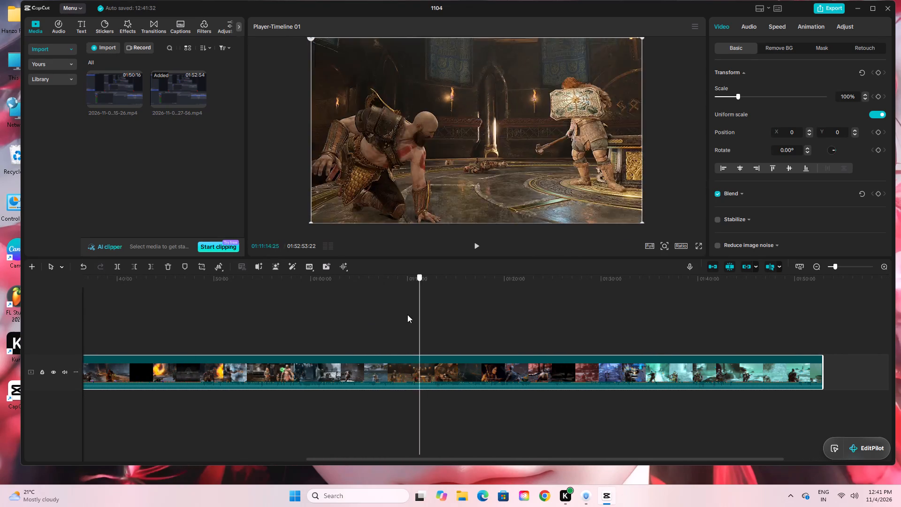
drag(407, 315, 275, 310)
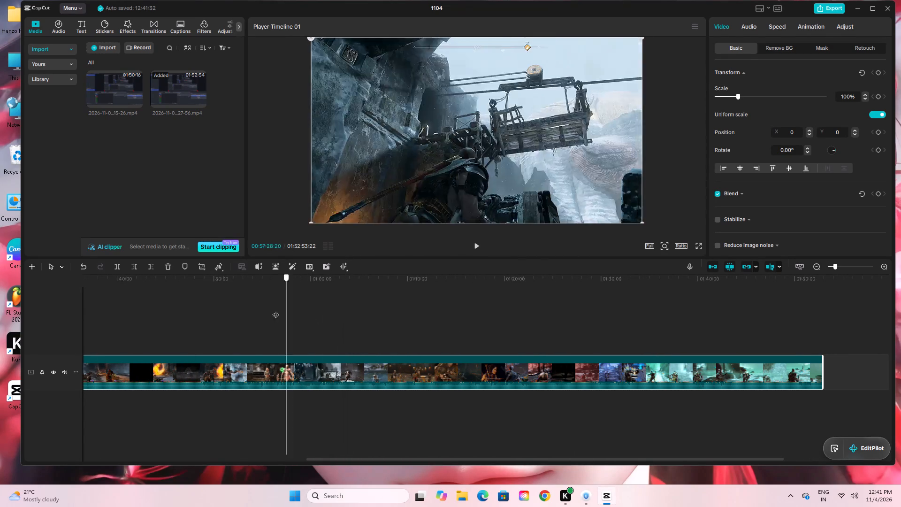
drag(275, 310, 214, 305)
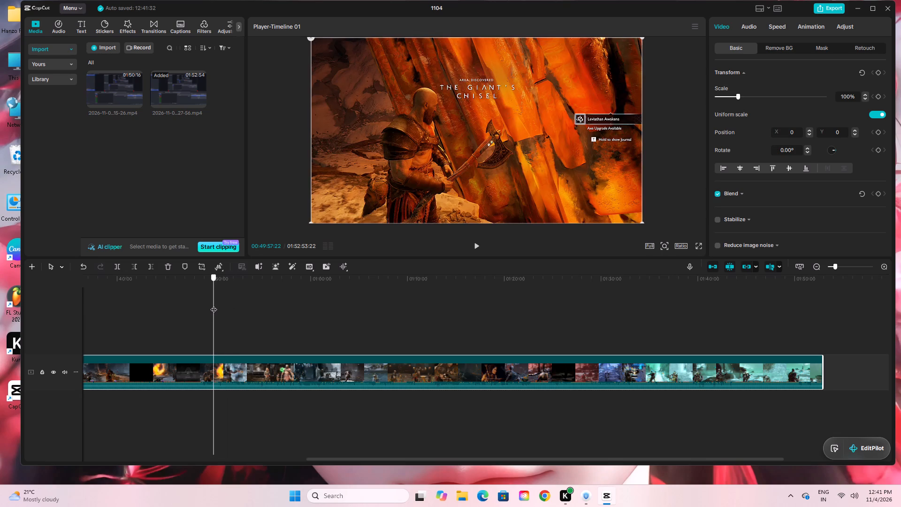
drag(214, 305, 170, 294)
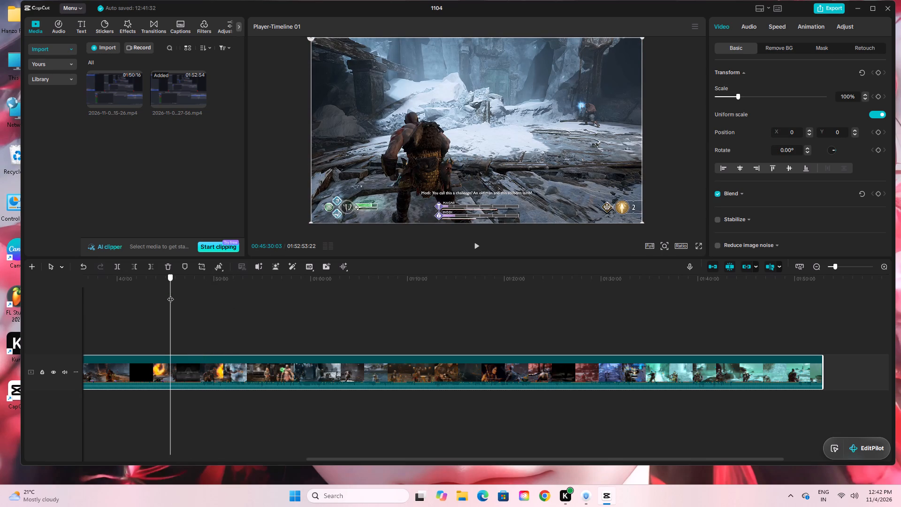
drag(170, 294, 171, 297)
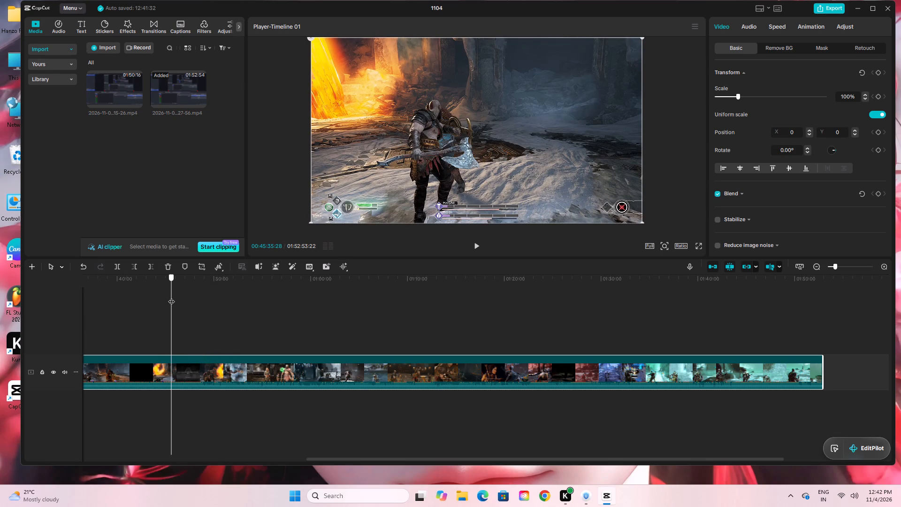
drag(171, 297, 168, 299)
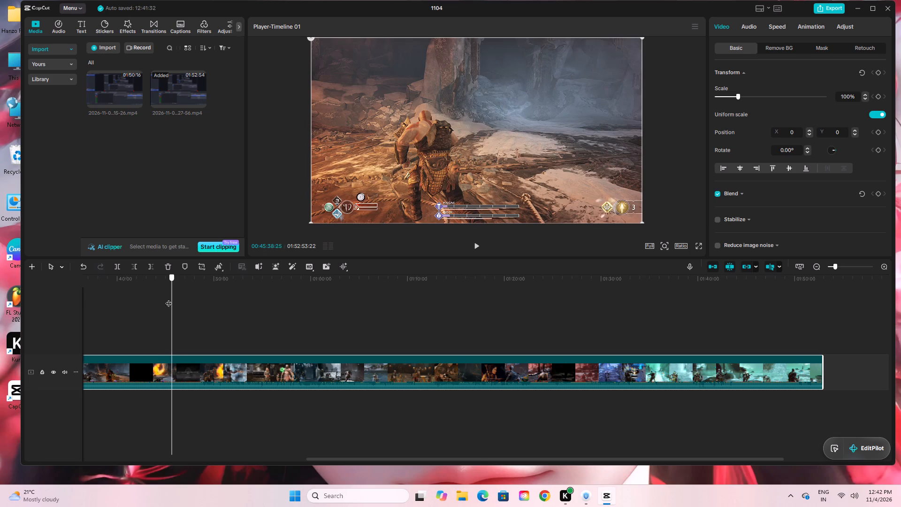
drag(168, 299, 149, 307)
click(128, 268)
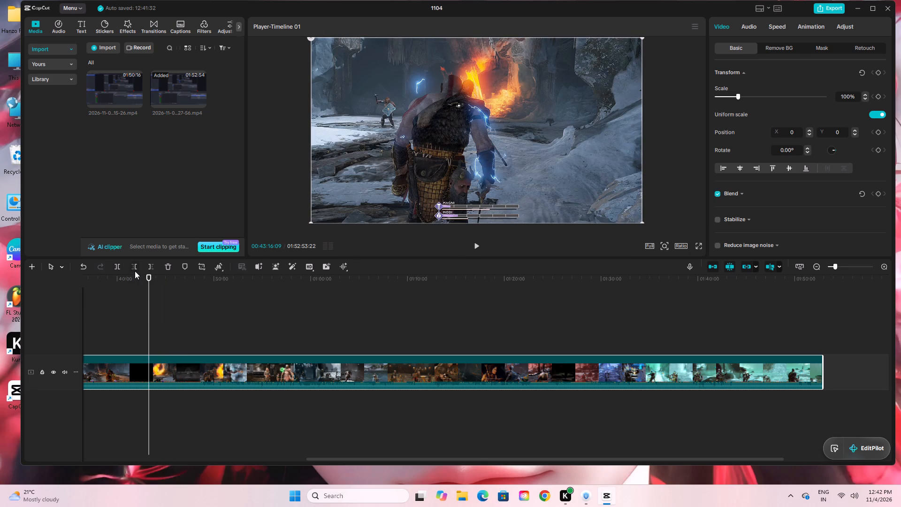
click(136, 271)
Find the end of the Magni and Modi fight in the clip and trim away everything after 00:06:12:11.
drag(392, 280, 253, 291)
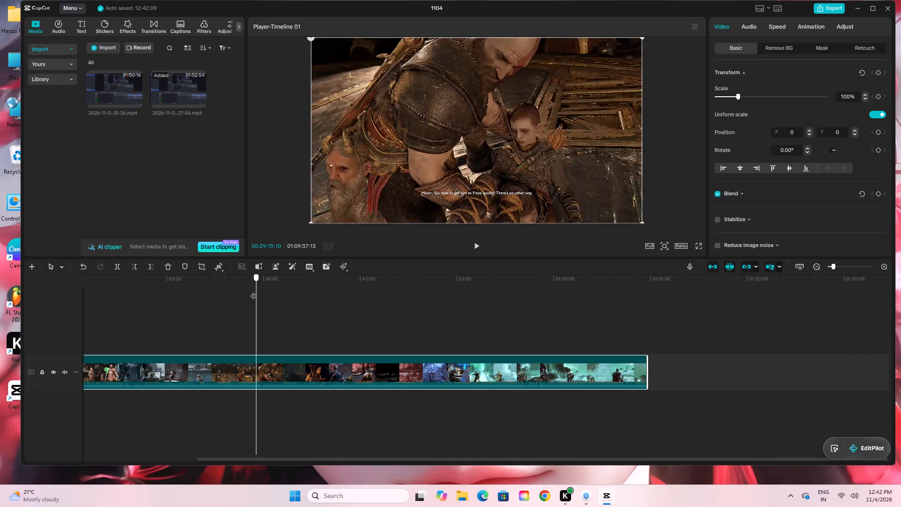
drag(253, 291, 267, 296)
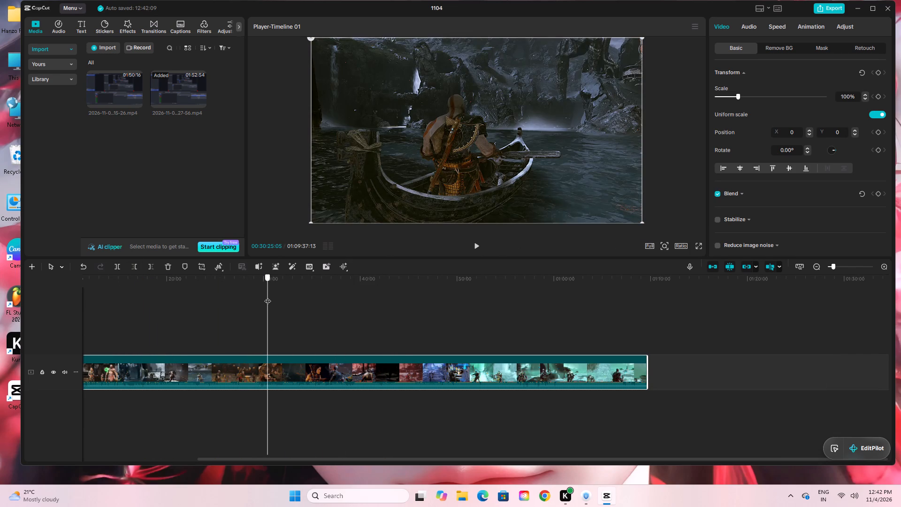
drag(267, 296, 199, 300)
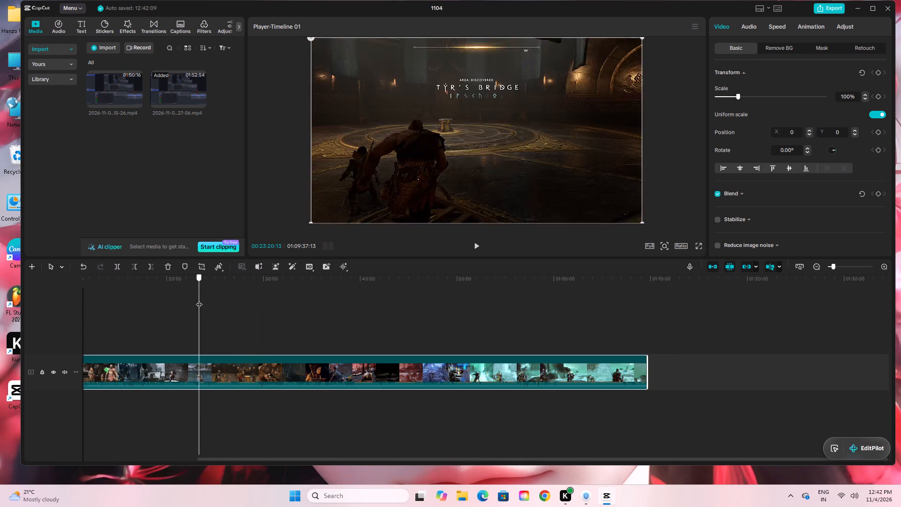
drag(199, 300, 104, 300)
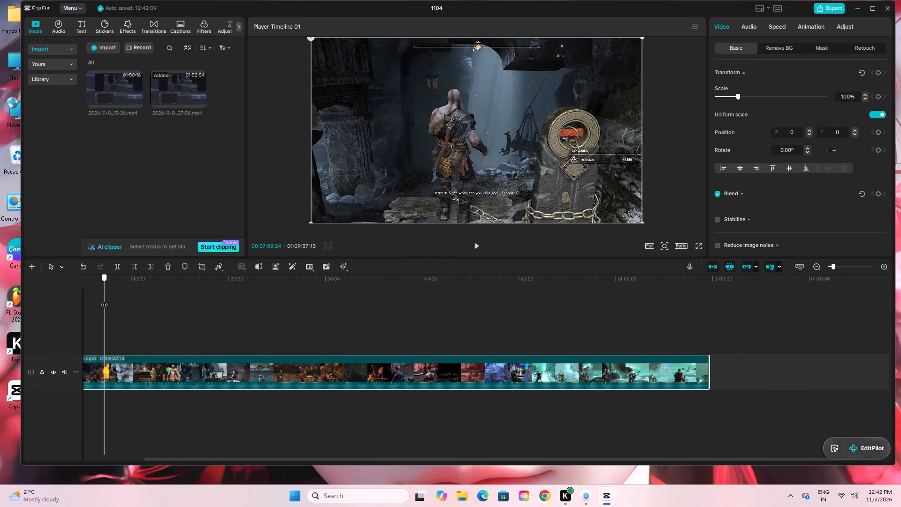
drag(104, 300, 157, 300)
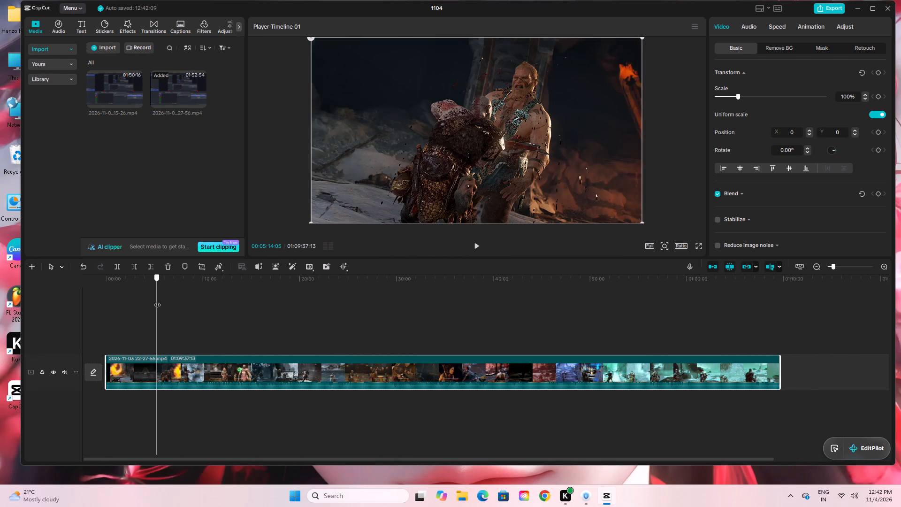
drag(157, 300, 166, 303)
click(155, 267)
Play the shortened fight clip from its beginning, with the timeline enlarged, to check how it opens.
drag(165, 283, 101, 303)
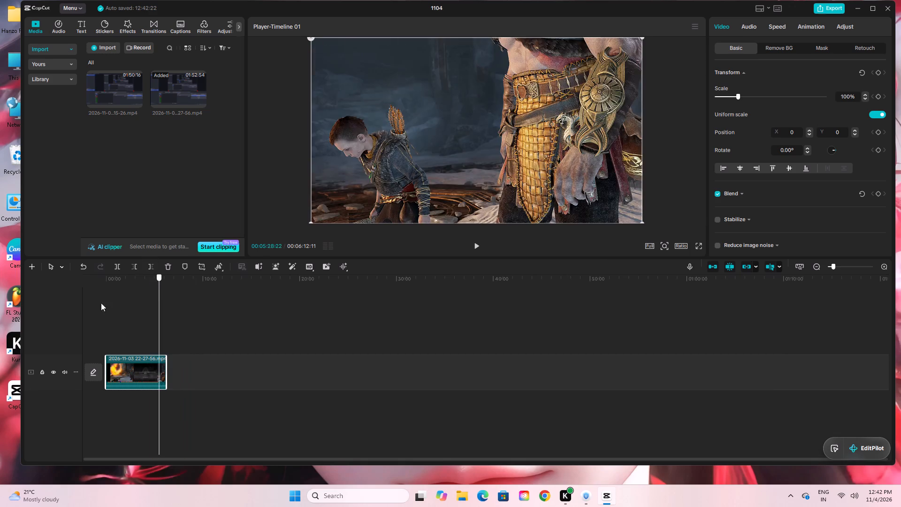
drag(101, 303, 61, 307)
click(879, 264)
click(886, 265)
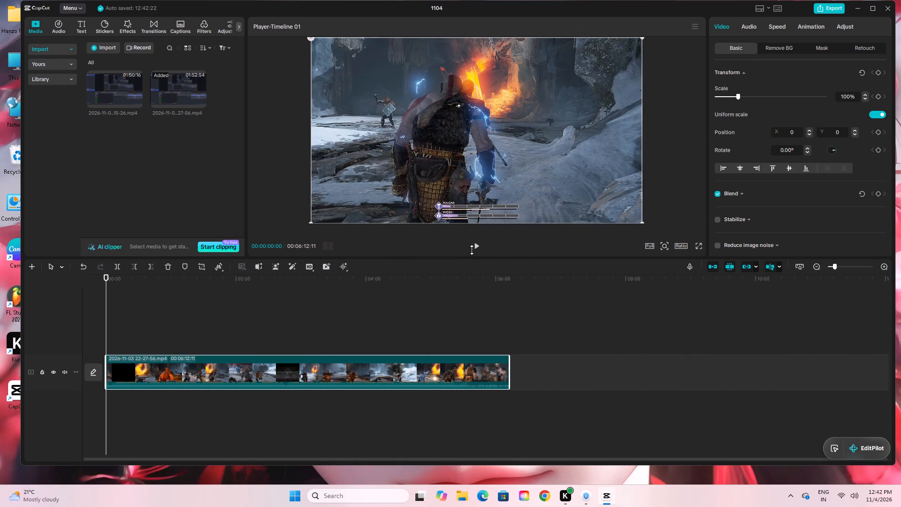
click(473, 243)
Lower the computer's system volume to a little under half.
click(854, 498)
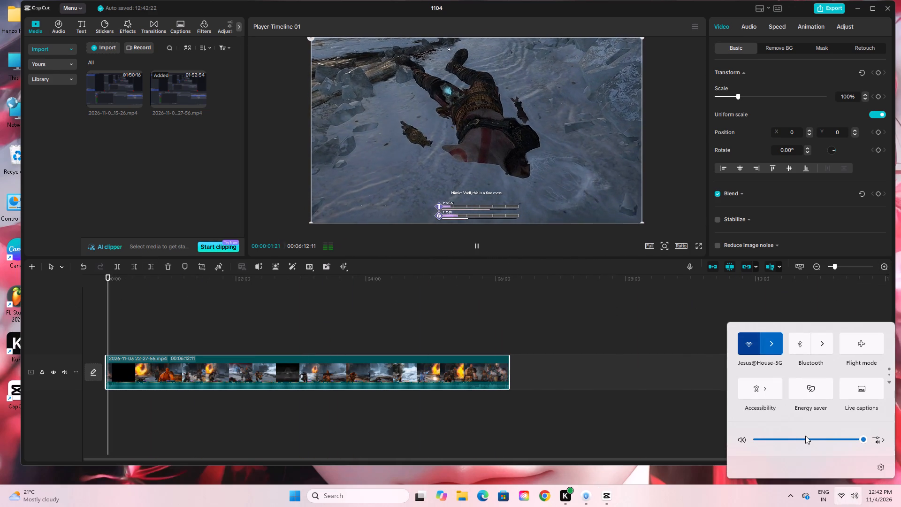
click(801, 436)
click(851, 493)
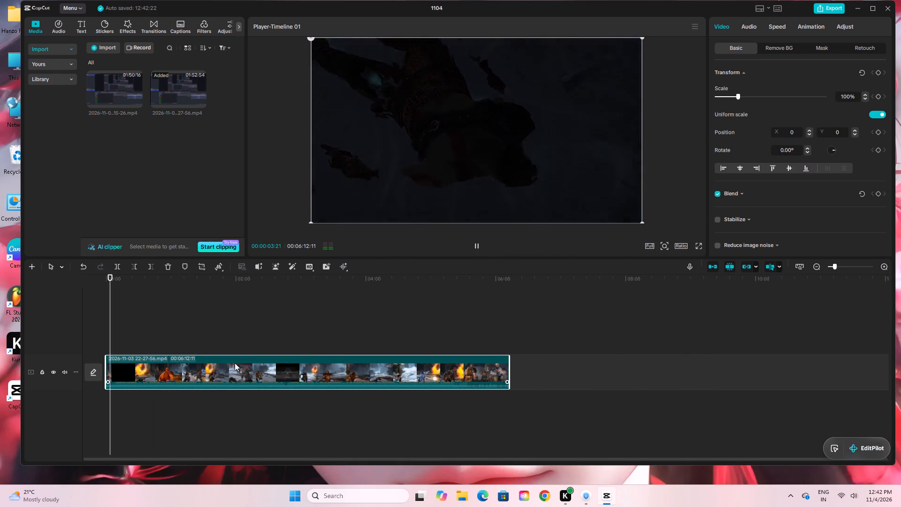
Trim away the opening death and black-screen portion of the clip, cutting its length to 00:05:52:26.
drag(112, 281, 113, 281)
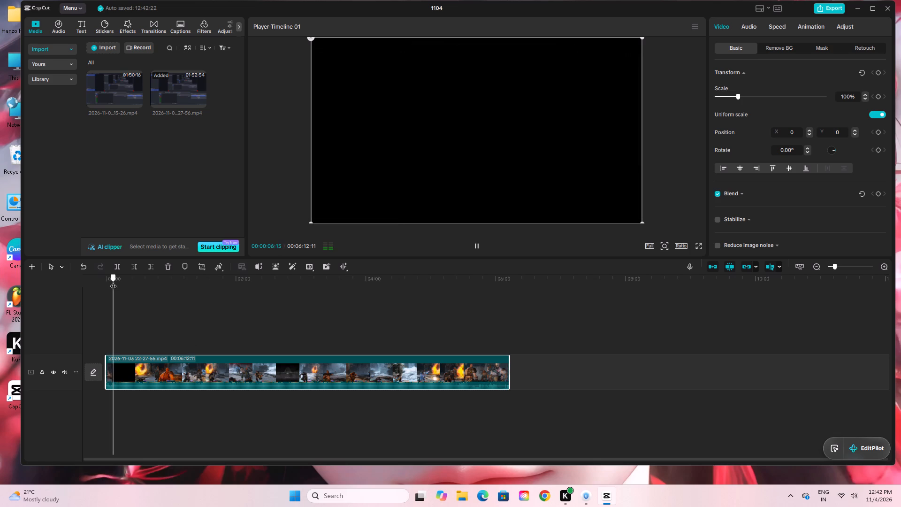
drag(113, 281, 127, 288)
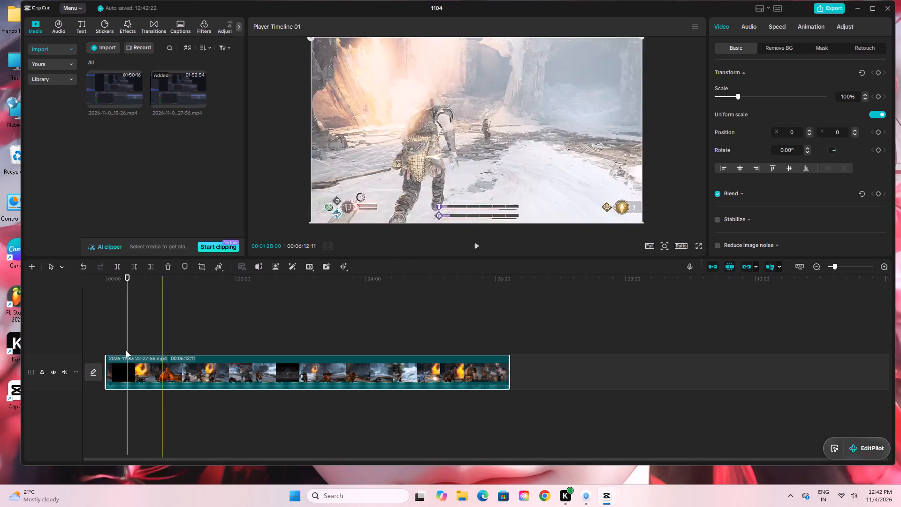
click(133, 267)
Find the restarted fight after Kratos's next death in the clip and trim away everything before 00:02:43:00.
drag(129, 281, 100, 298)
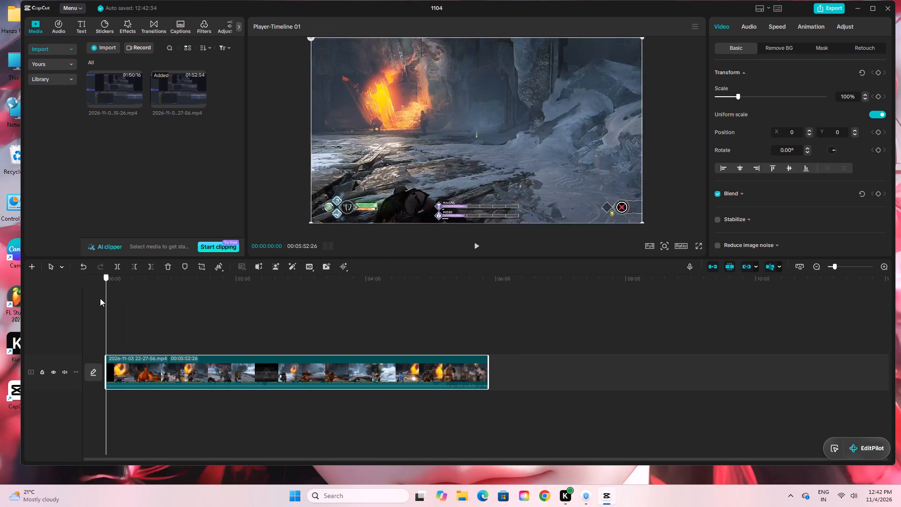
drag(100, 298, 250, 292)
click(466, 252)
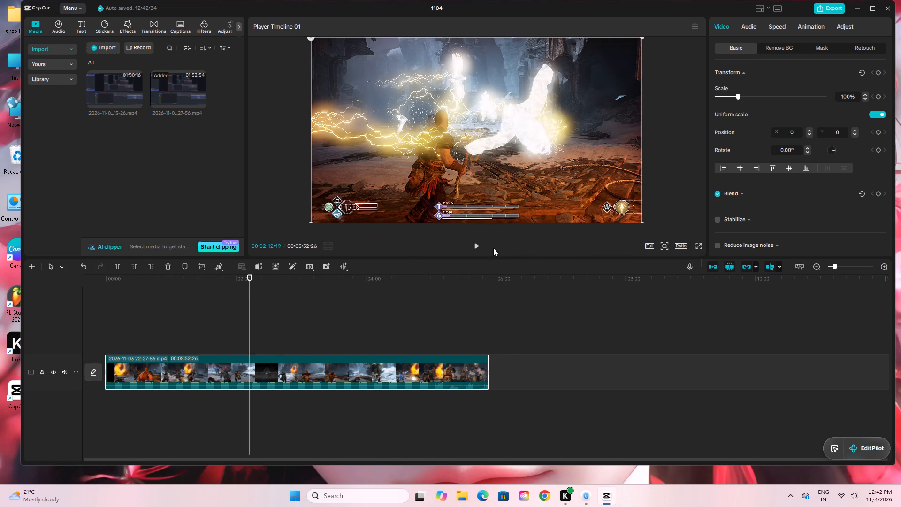
click(475, 247)
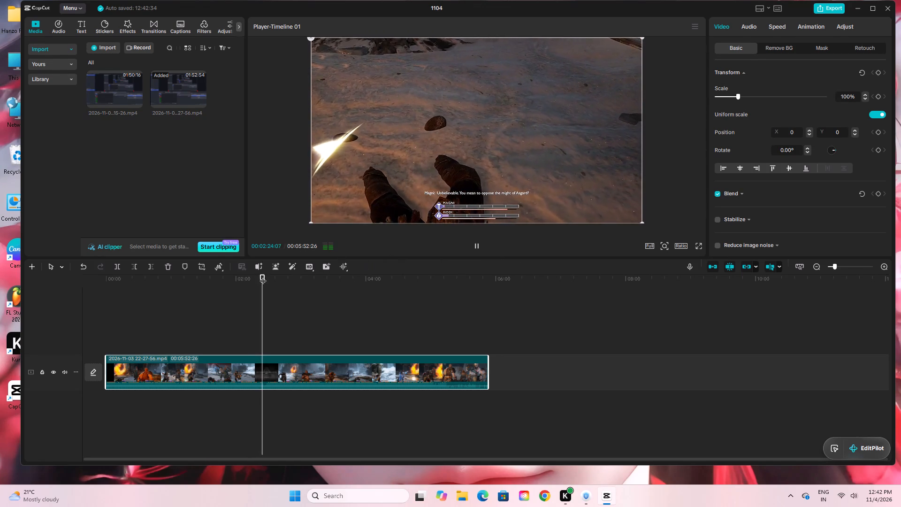
drag(263, 276, 283, 285)
click(140, 272)
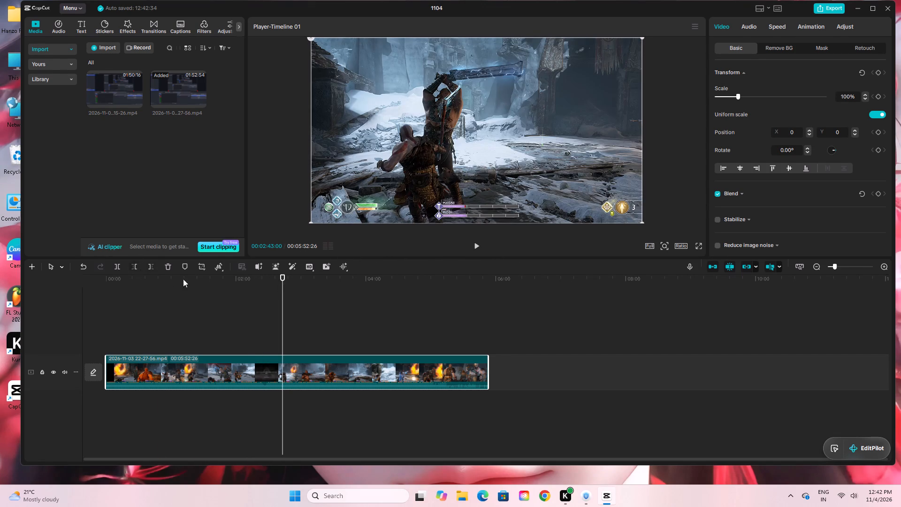
click(132, 269)
Review the fight clip and trim away everything before 00:01:20:06.
drag(286, 286, 113, 302)
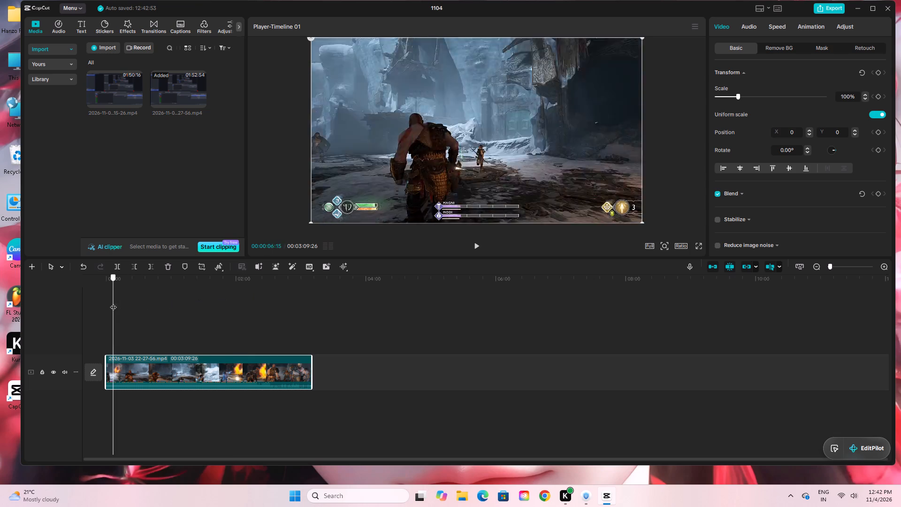
drag(113, 302, 113, 302)
click(482, 246)
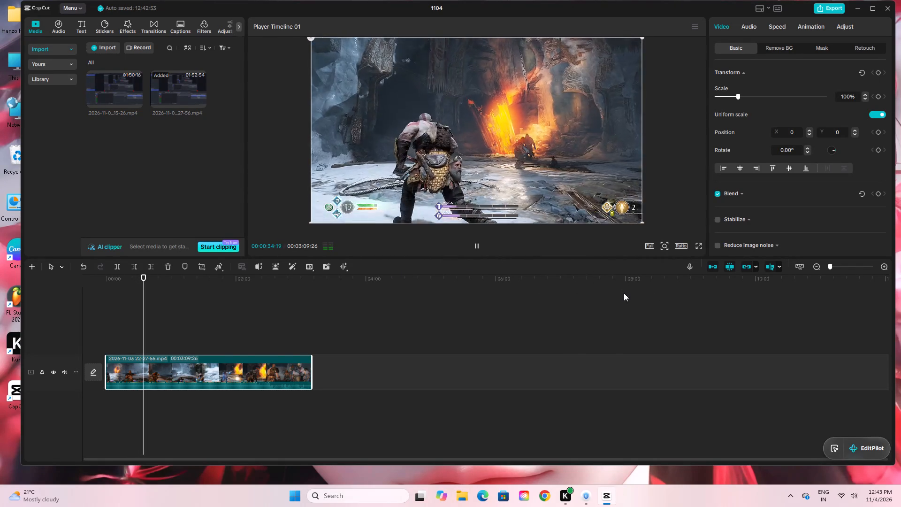
drag(145, 280, 145, 280)
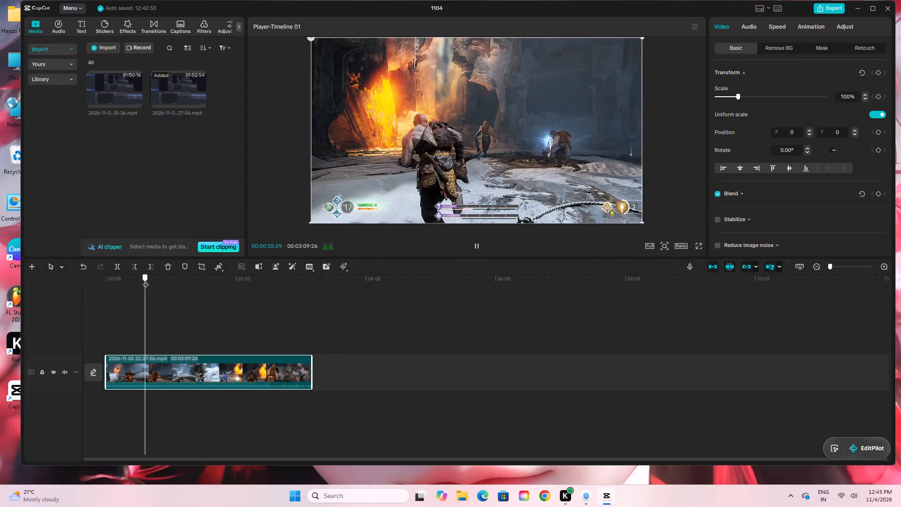
drag(145, 280, 168, 293)
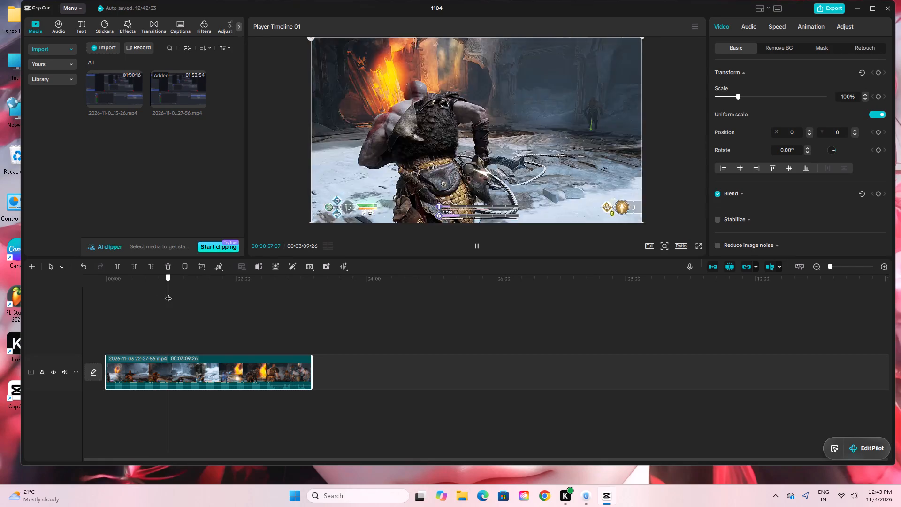
drag(168, 293, 193, 303)
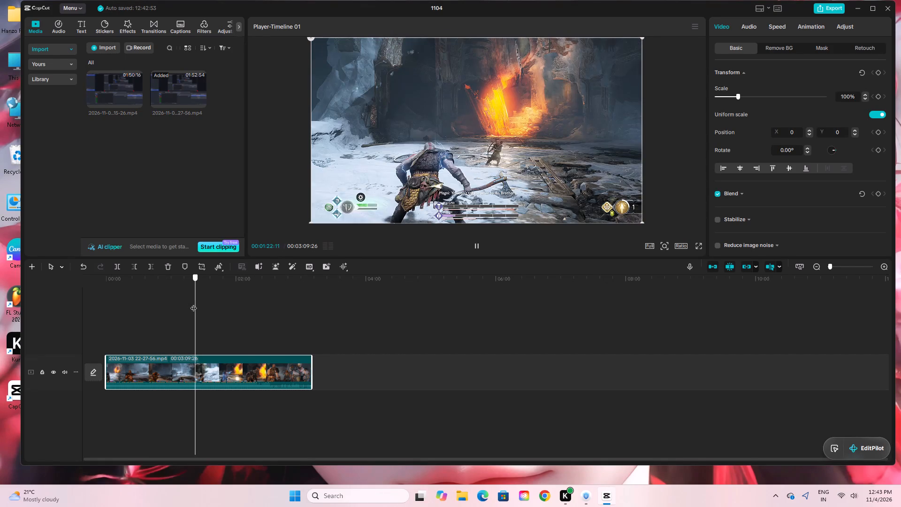
drag(193, 303, 193, 303)
click(132, 268)
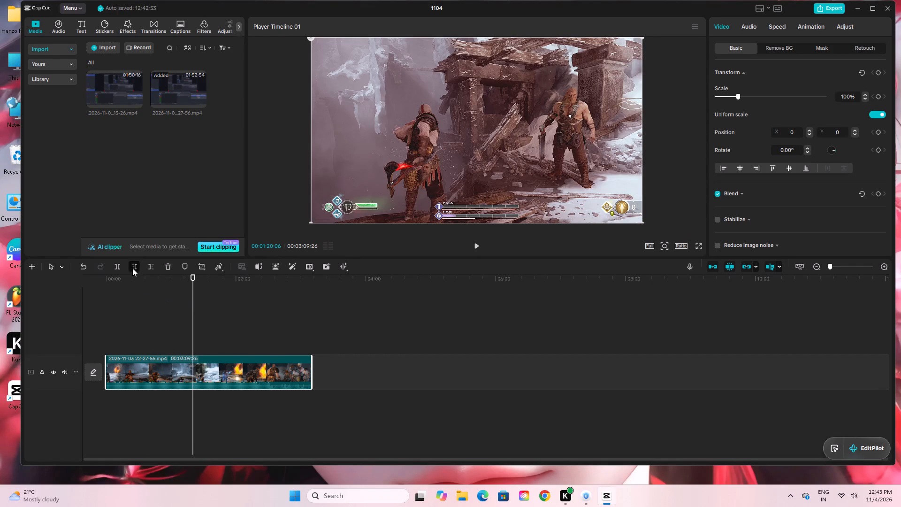
Review the shortened fight clip from its start and trim away everything before 00:00:24:08.
drag(191, 281, 34, 311)
click(480, 249)
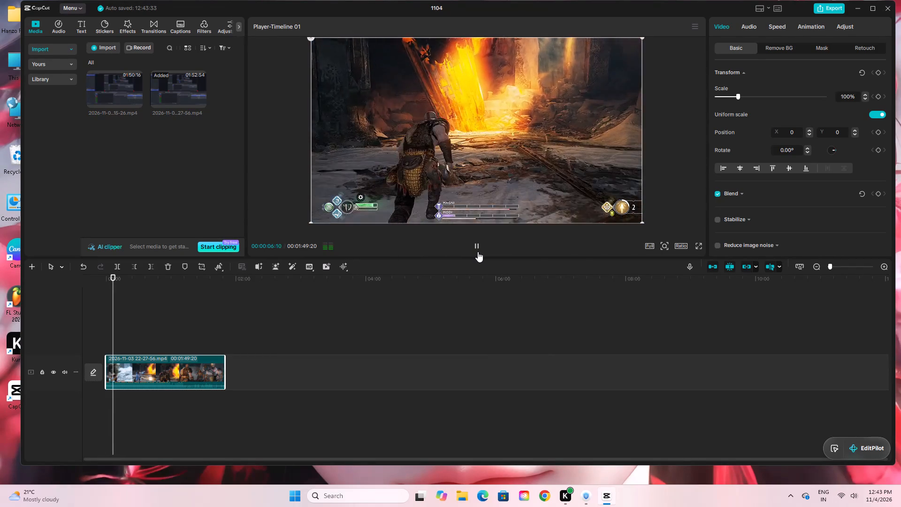
drag(115, 280, 133, 286)
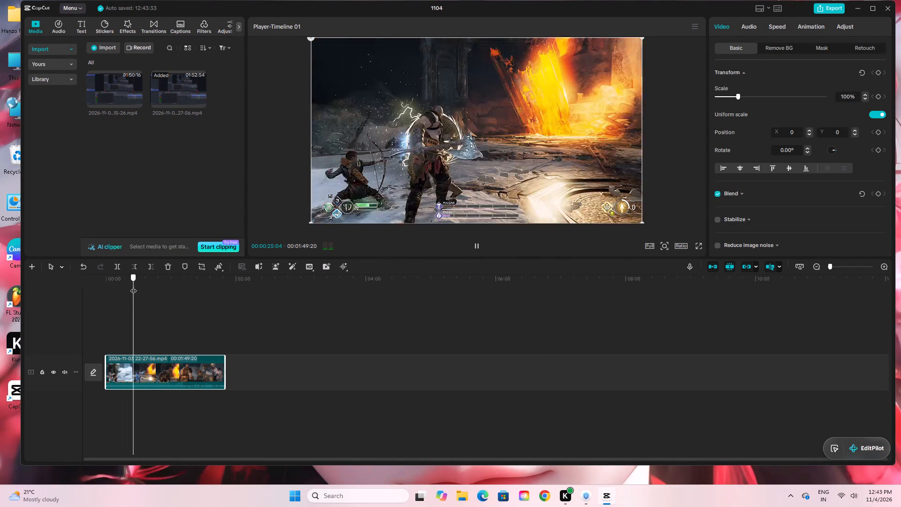
drag(133, 286, 132, 290)
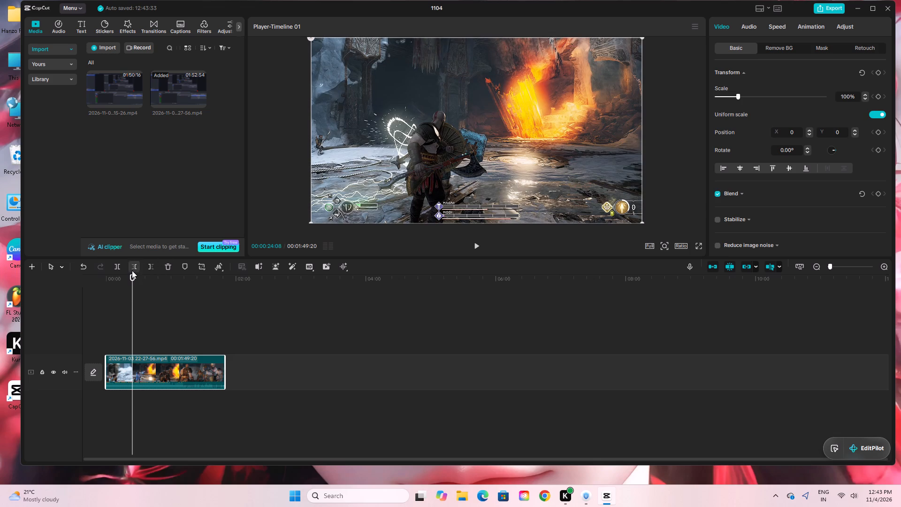
click(132, 270)
Find Kratos's "ATREUS! Control yourself!" line in the clip and trim away everything before 00:00:17:27.
drag(131, 286, 71, 296)
click(471, 242)
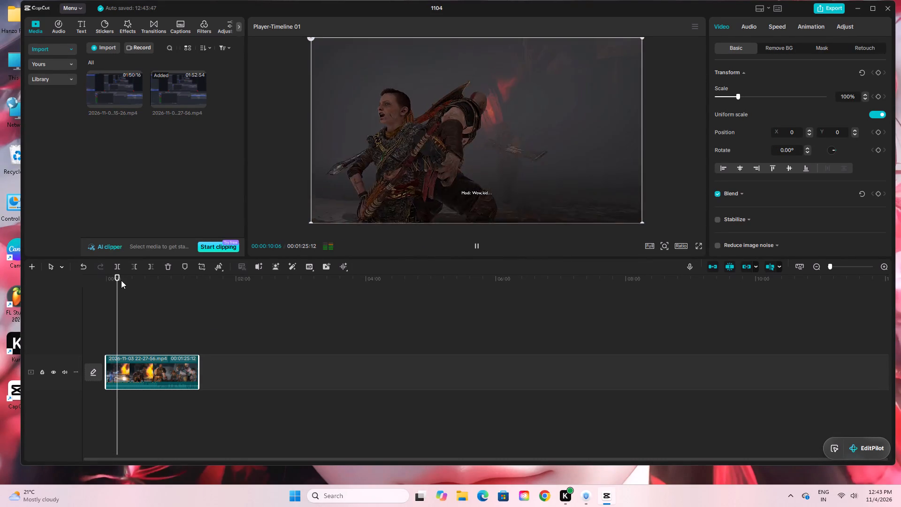
click(886, 266)
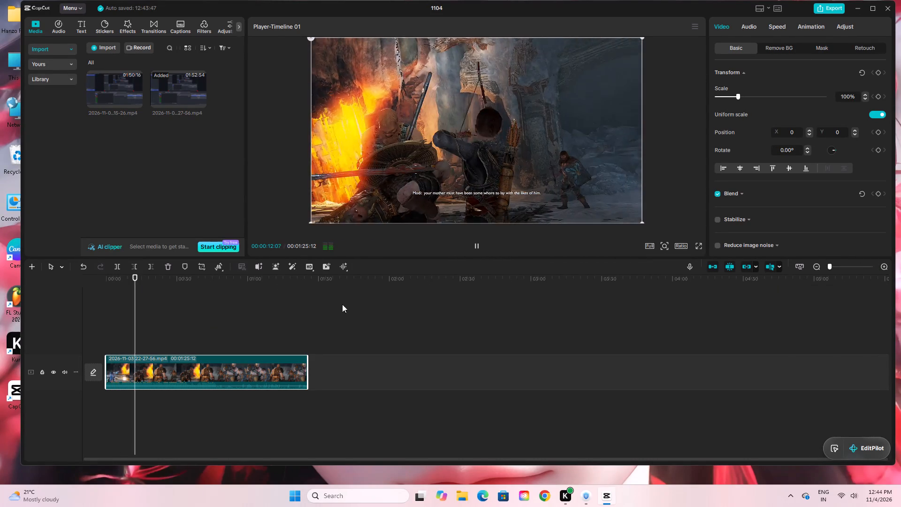
drag(138, 278, 198, 286)
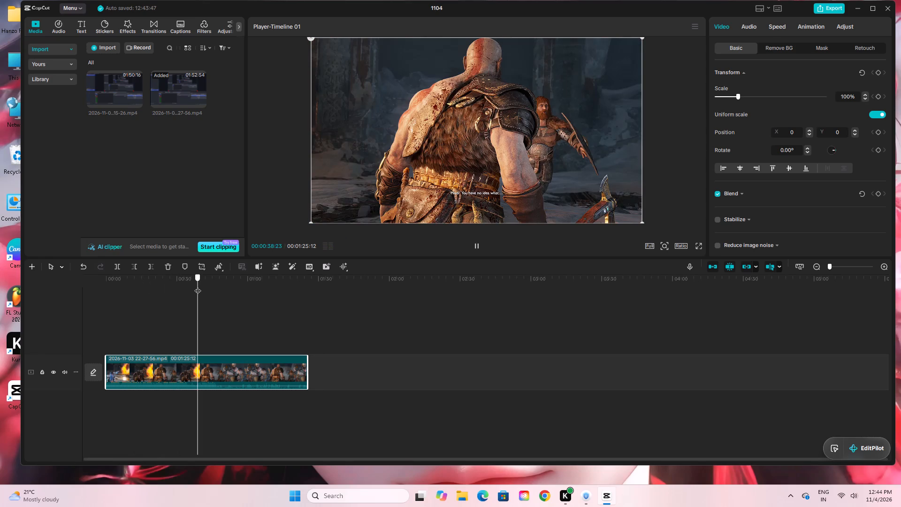
drag(198, 286, 152, 292)
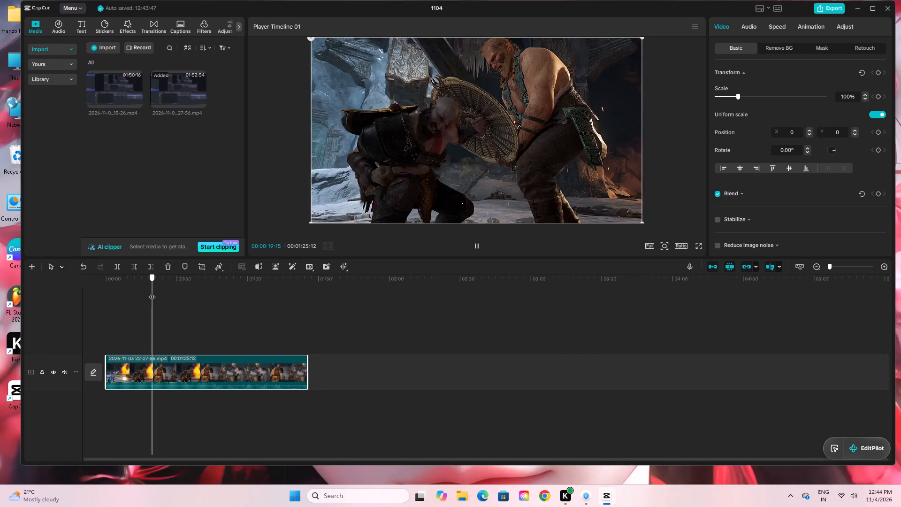
drag(152, 292, 149, 293)
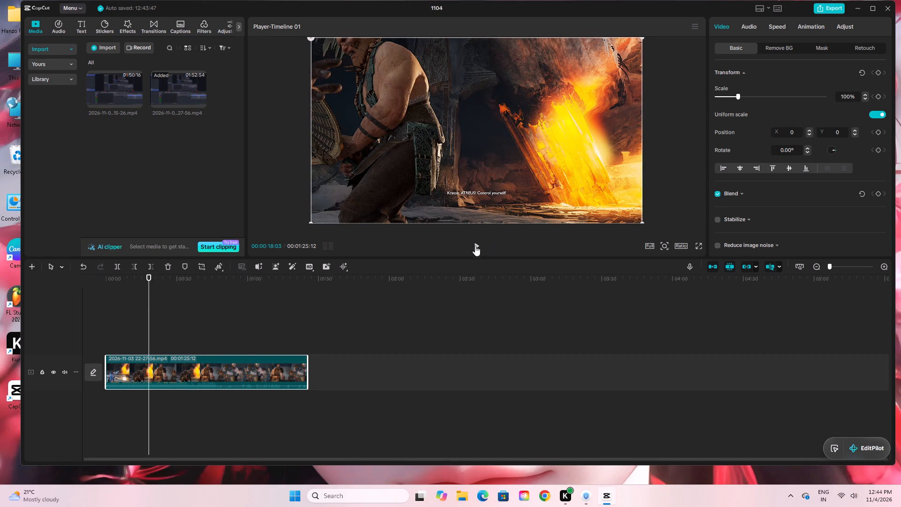
click(465, 247)
click(482, 247)
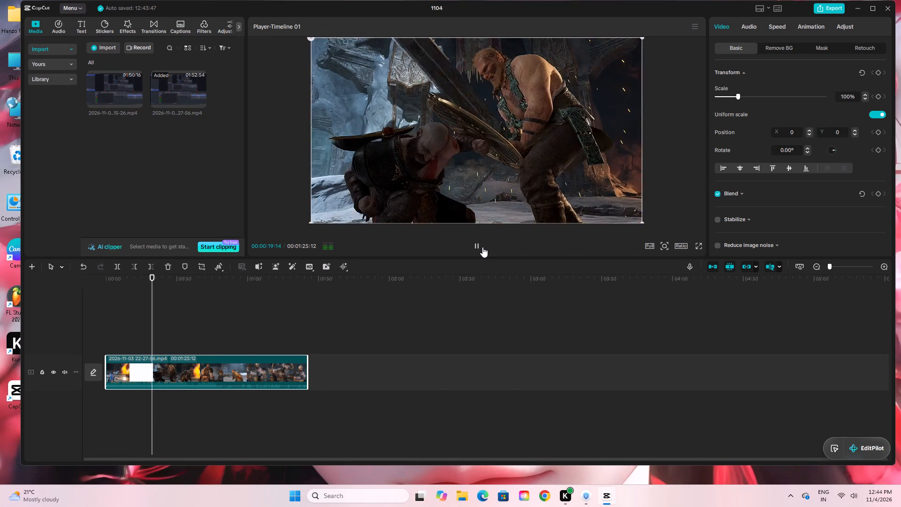
click(482, 247)
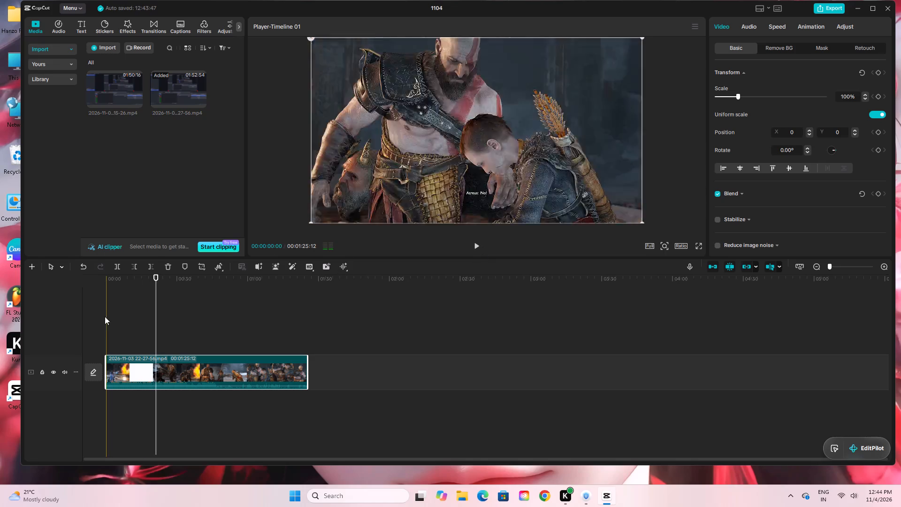
drag(156, 280, 148, 285)
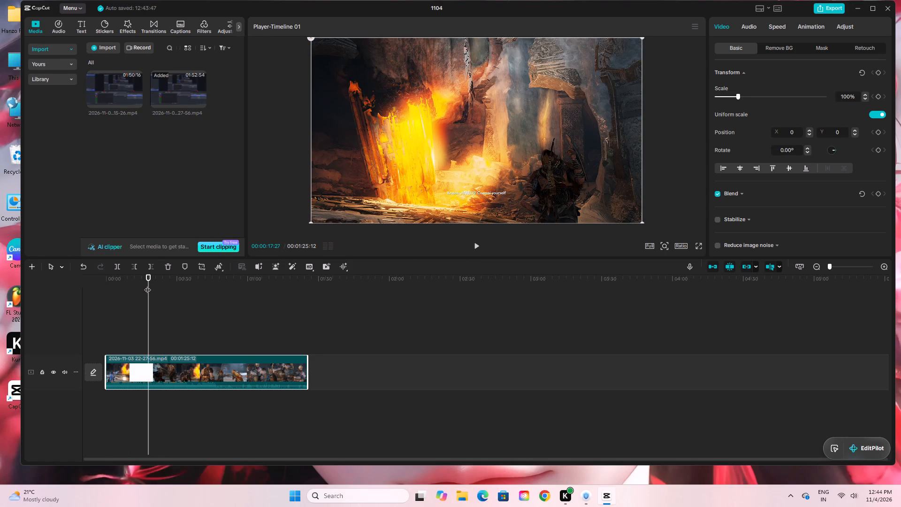
click(135, 267)
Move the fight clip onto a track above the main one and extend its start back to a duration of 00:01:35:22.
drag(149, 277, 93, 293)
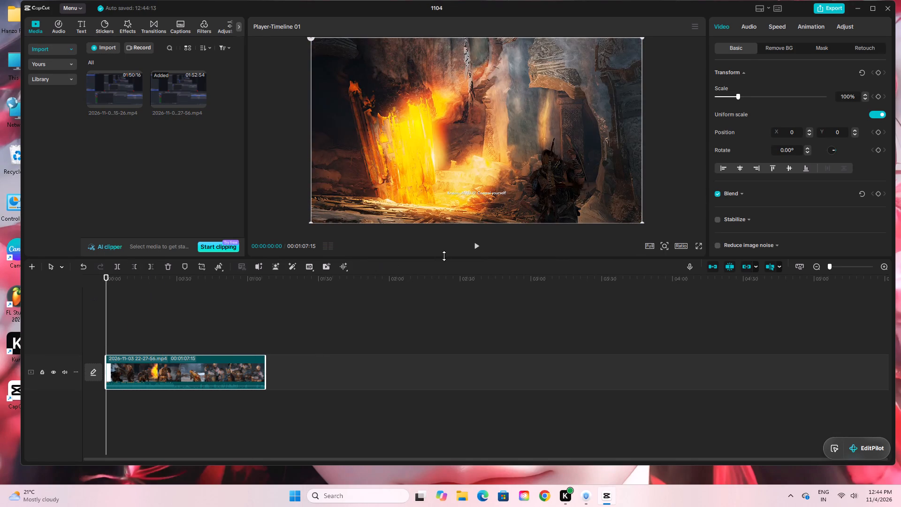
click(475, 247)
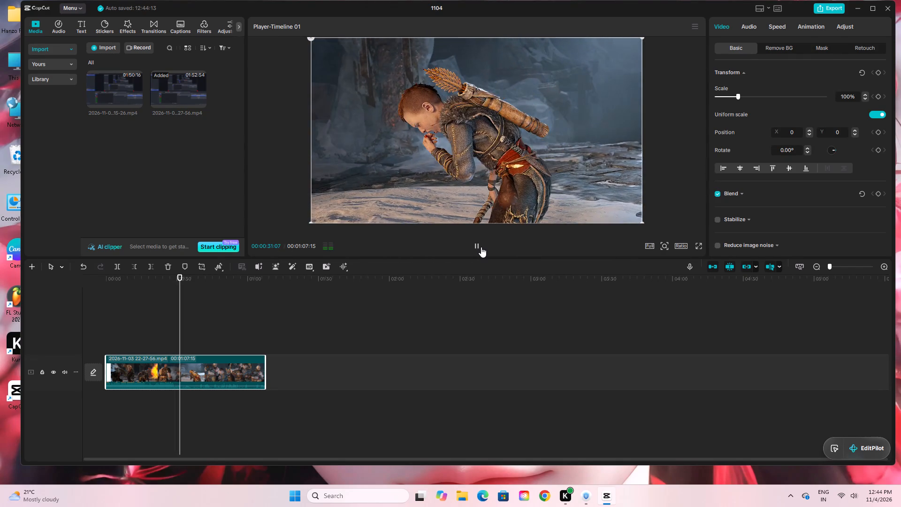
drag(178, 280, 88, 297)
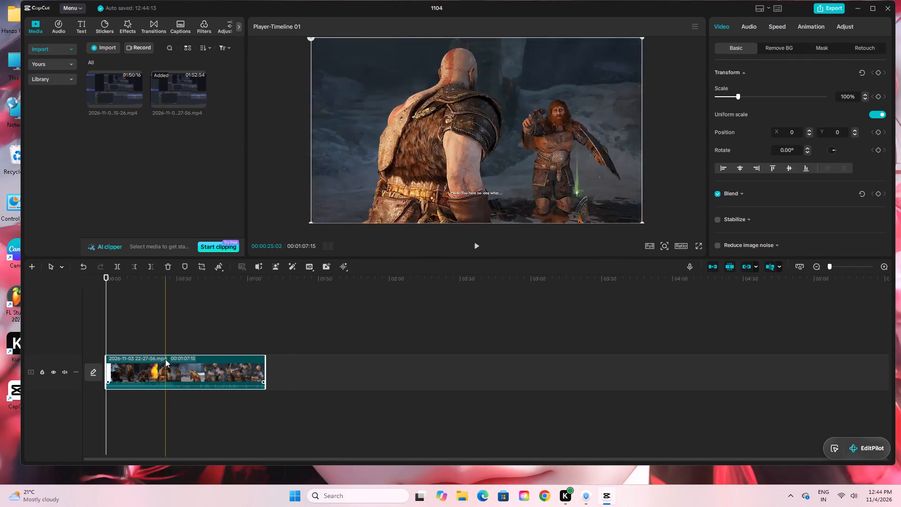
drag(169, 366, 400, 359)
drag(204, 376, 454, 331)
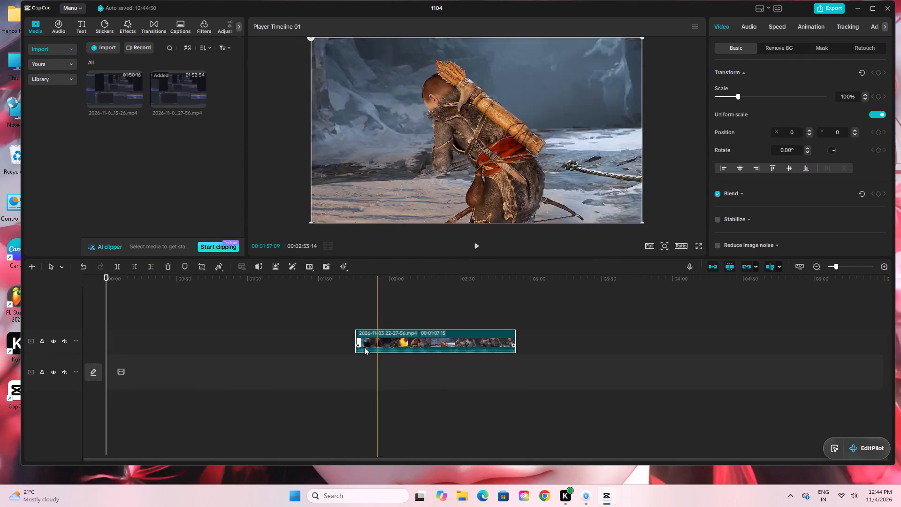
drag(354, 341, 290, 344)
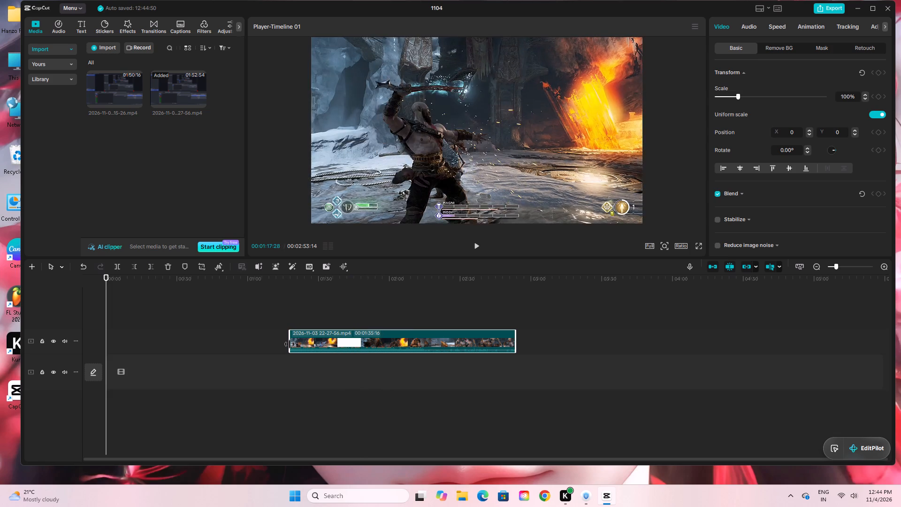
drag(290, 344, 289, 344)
Play through the cutscene to find the ending point and trim away everything after 00:02:15:20.
drag(103, 281, 314, 317)
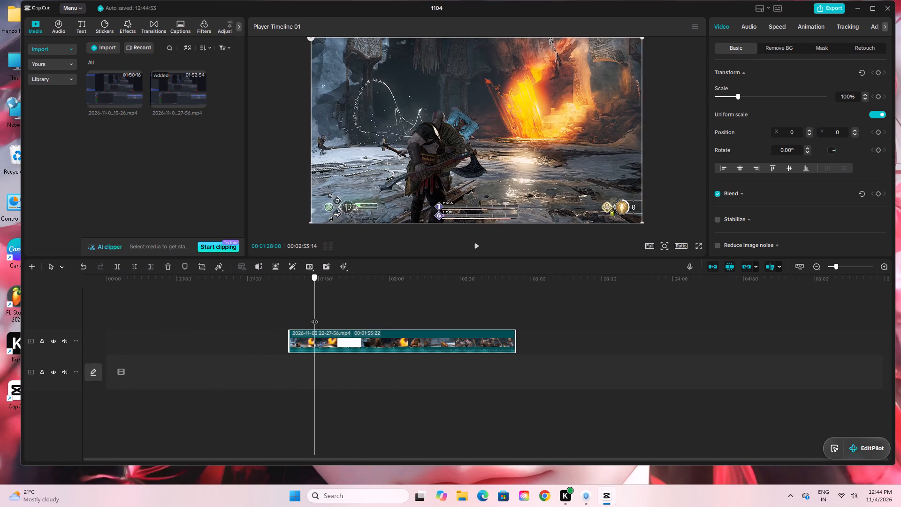
drag(314, 317, 340, 323)
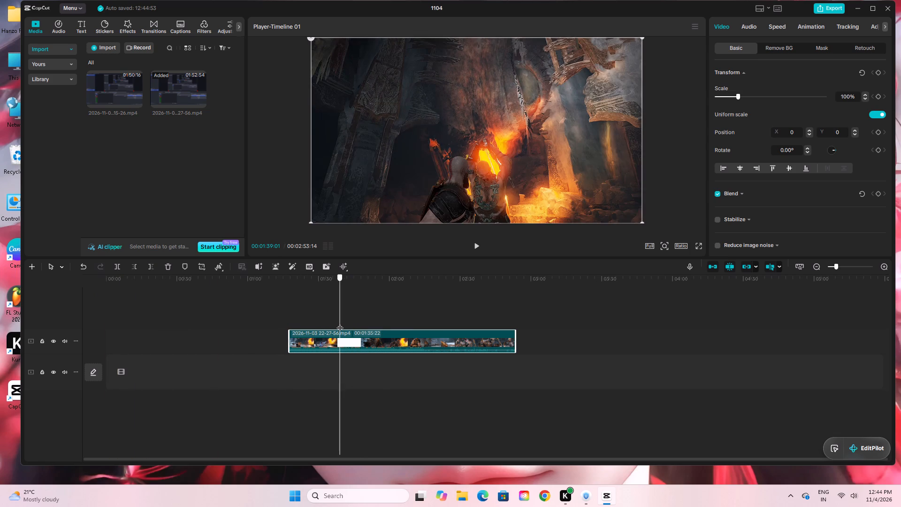
drag(340, 323, 339, 323)
click(472, 246)
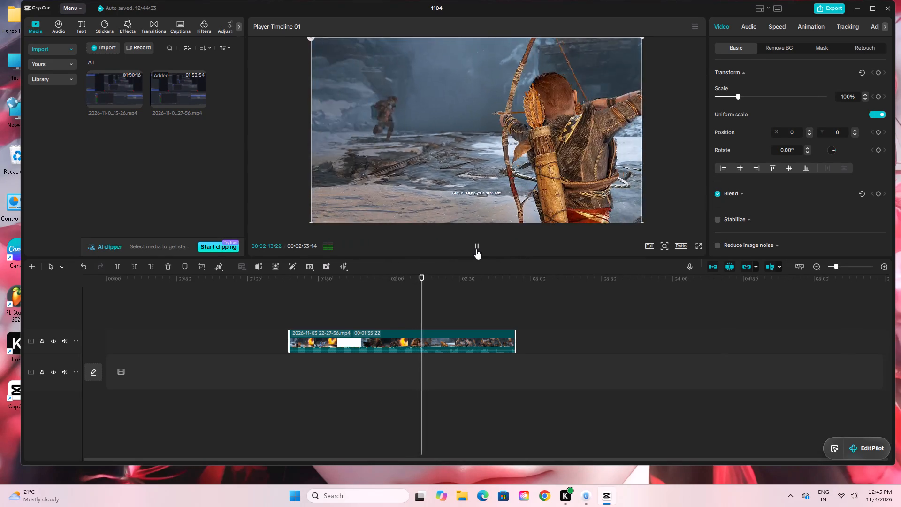
click(476, 249)
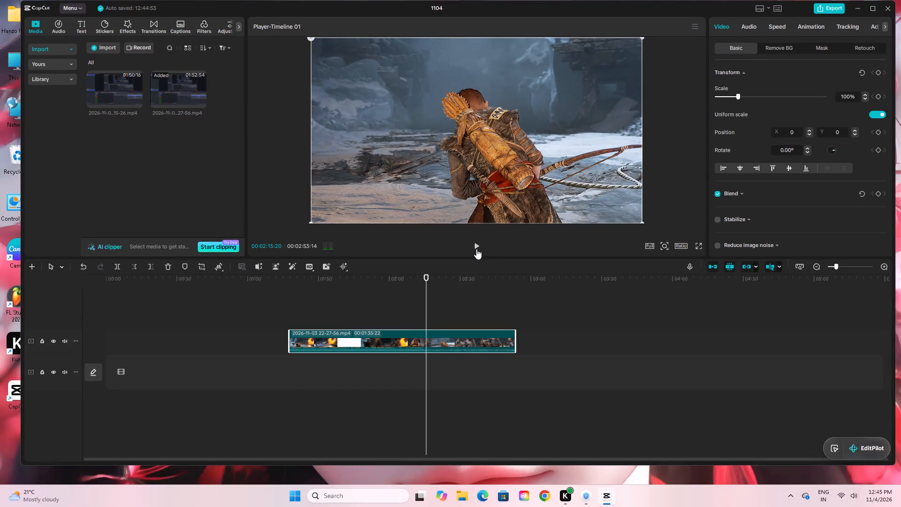
click(145, 267)
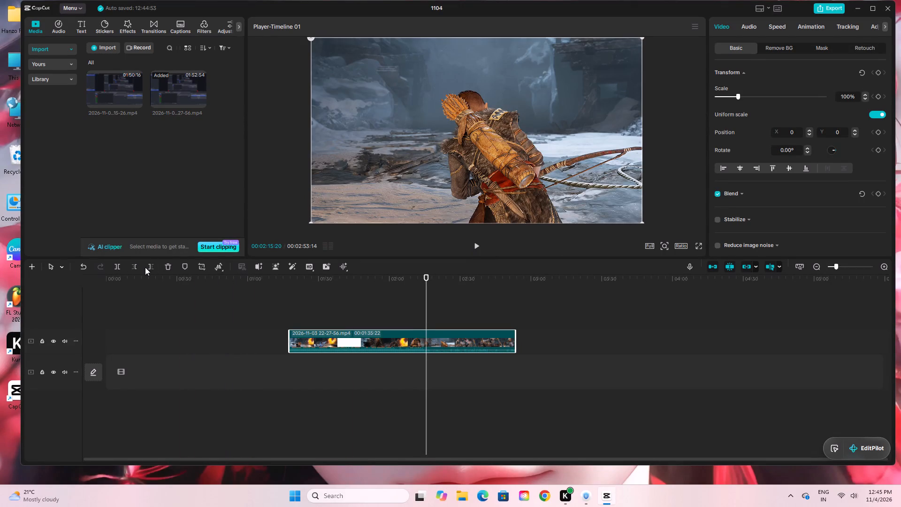
click(153, 266)
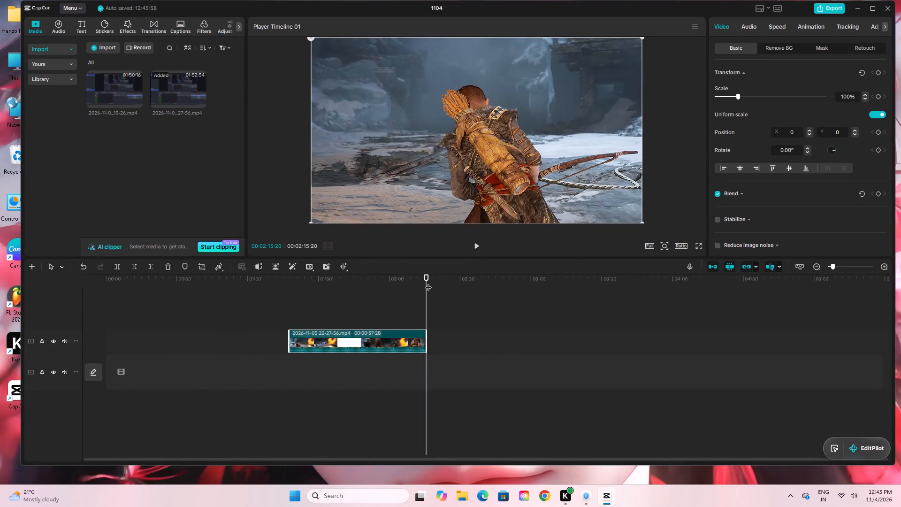
Find Kratos's "ATREUS! Control yourself!" line again and trim away everything before 00:01:46:16.
drag(428, 283, 312, 304)
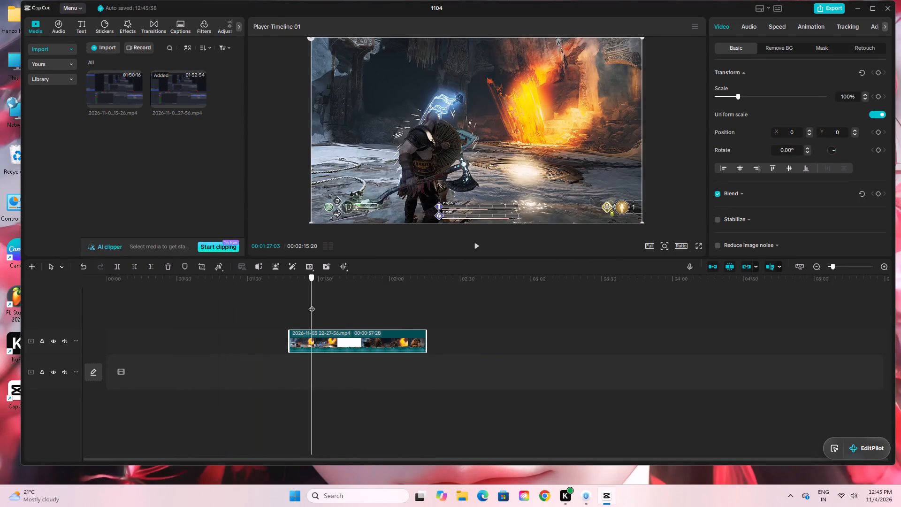
drag(312, 304, 348, 322)
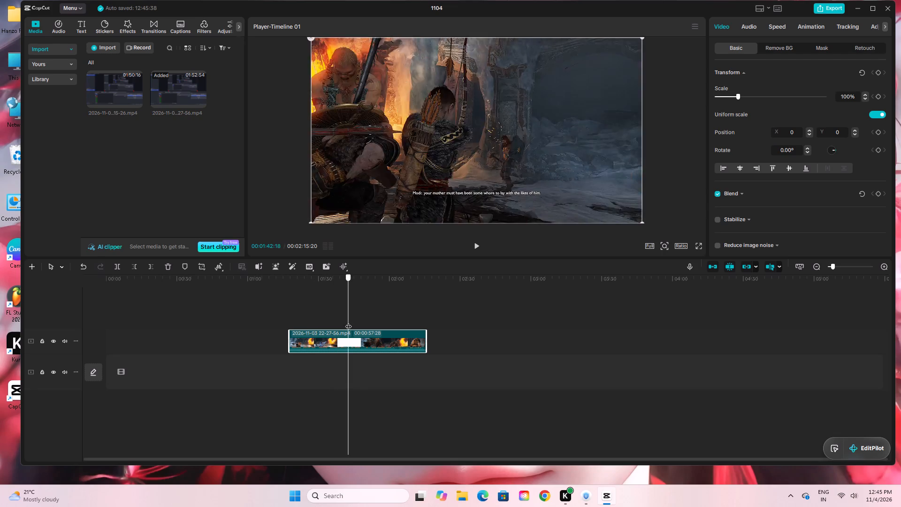
drag(348, 322, 355, 327)
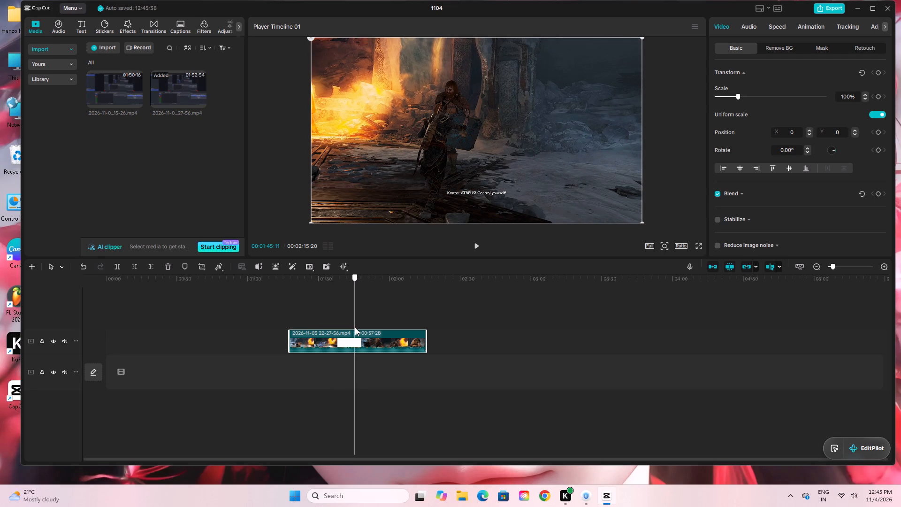
drag(355, 327, 355, 328)
click(480, 252)
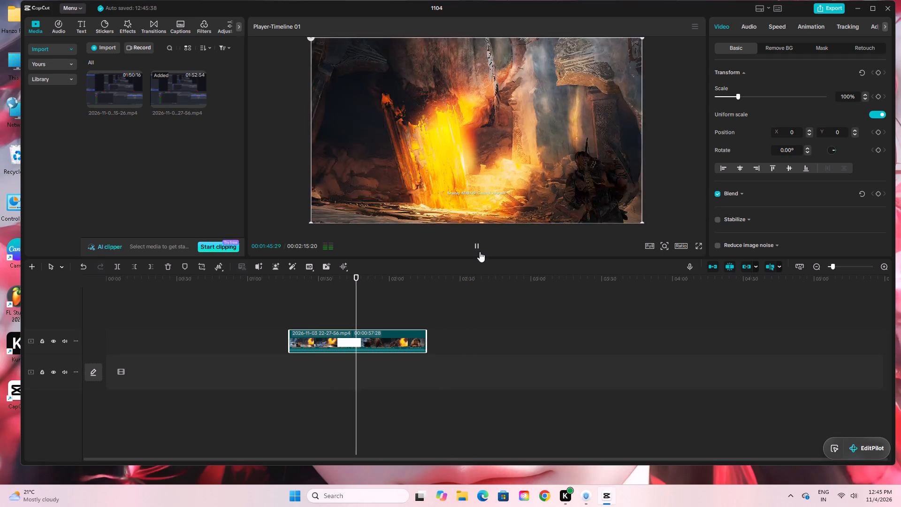
click(480, 252)
double_click(480, 252)
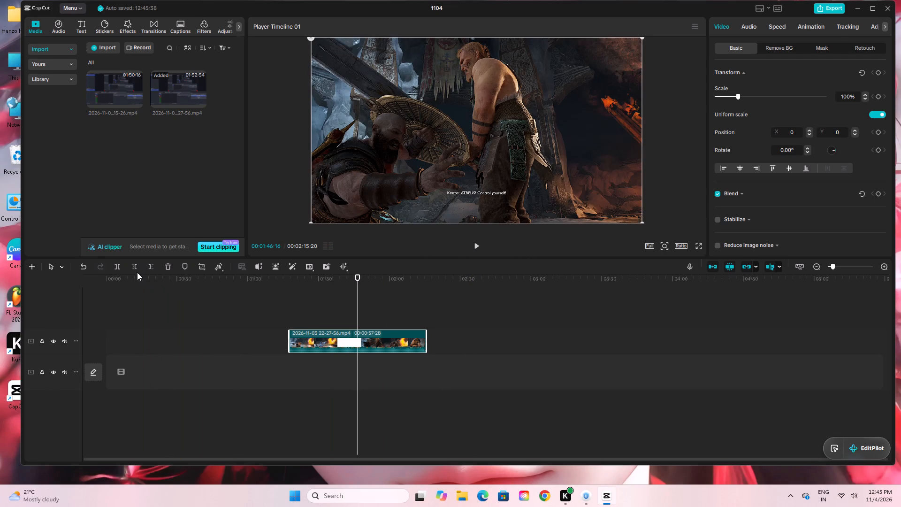
click(139, 268)
Move the trimmed clip back onto the main track, at the start of the timeline.
drag(360, 287, 403, 301)
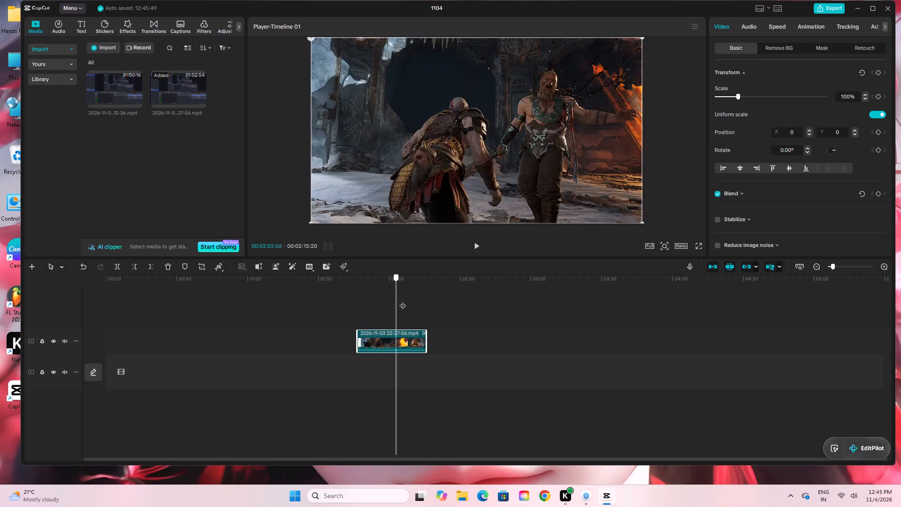
drag(403, 301, 426, 307)
drag(397, 340, 147, 371)
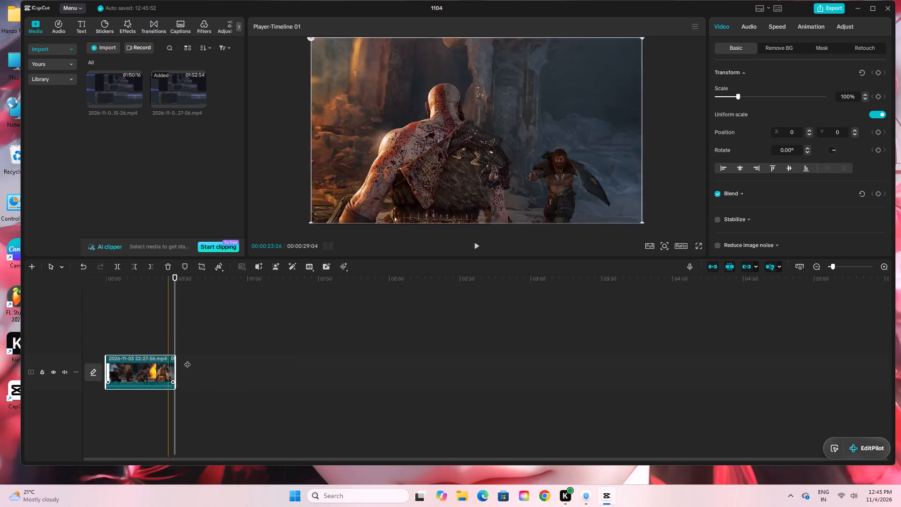
Replay the fight clip from the timeline start and trim away its opening moments so its duration is 00:00:27:16.
drag(177, 280, 48, 310)
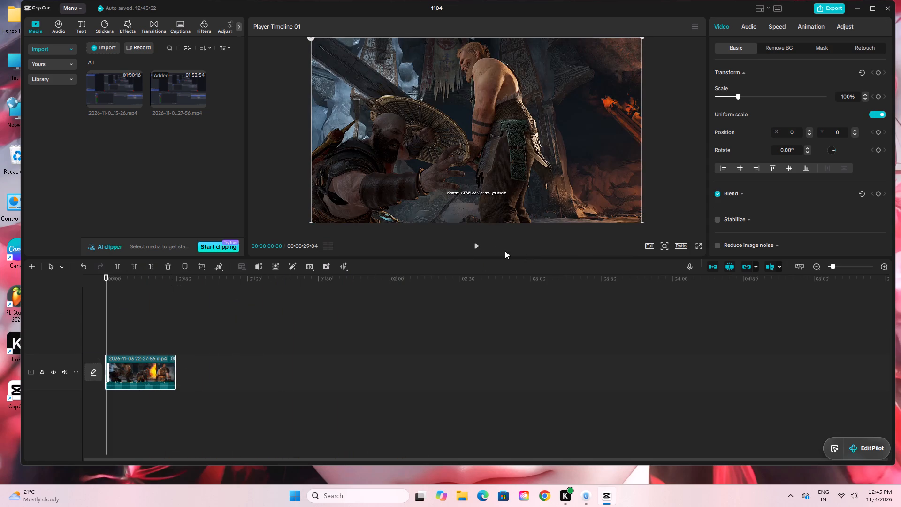
click(480, 245)
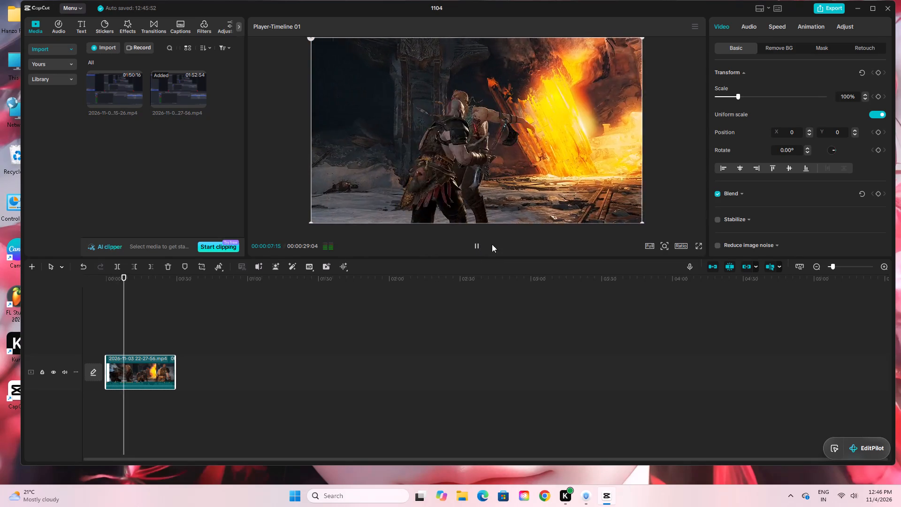
drag(127, 277, 114, 293)
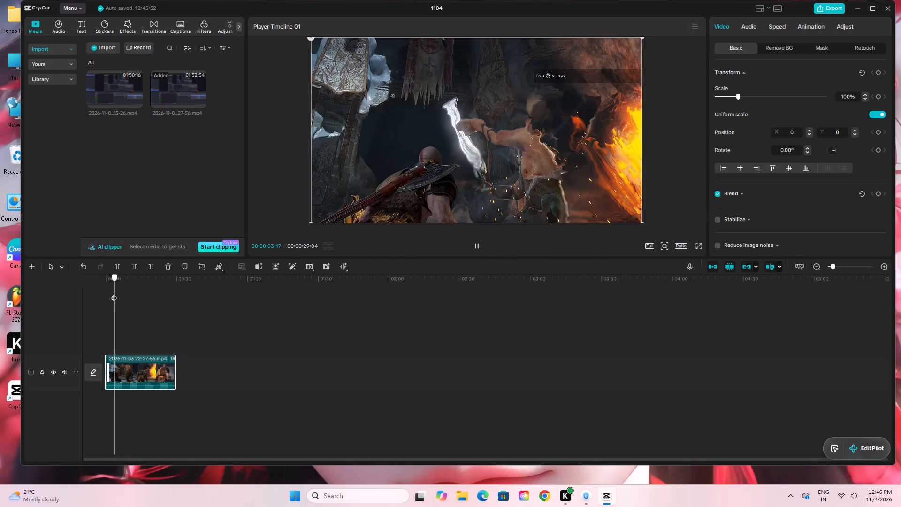
drag(114, 293, 110, 298)
click(132, 269)
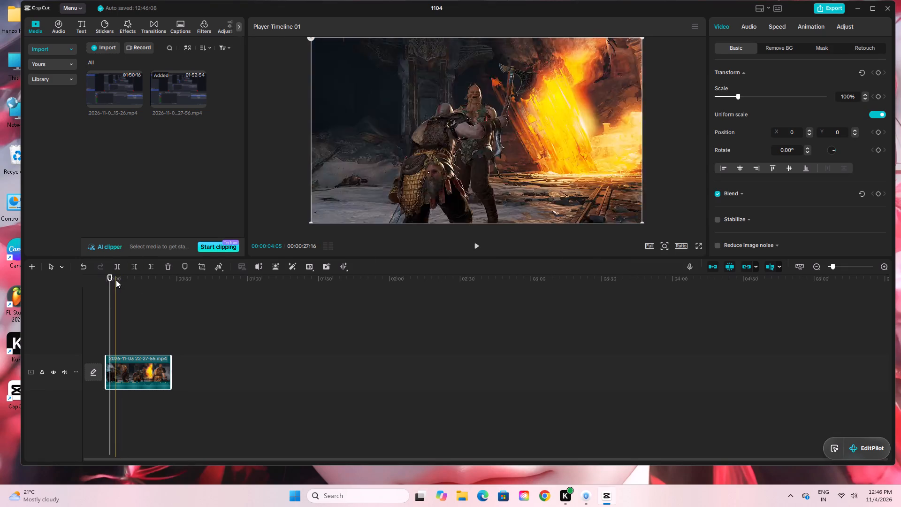
Play through the trimmed clip and change the canvas aspect ratio to 9:16.
click(480, 250)
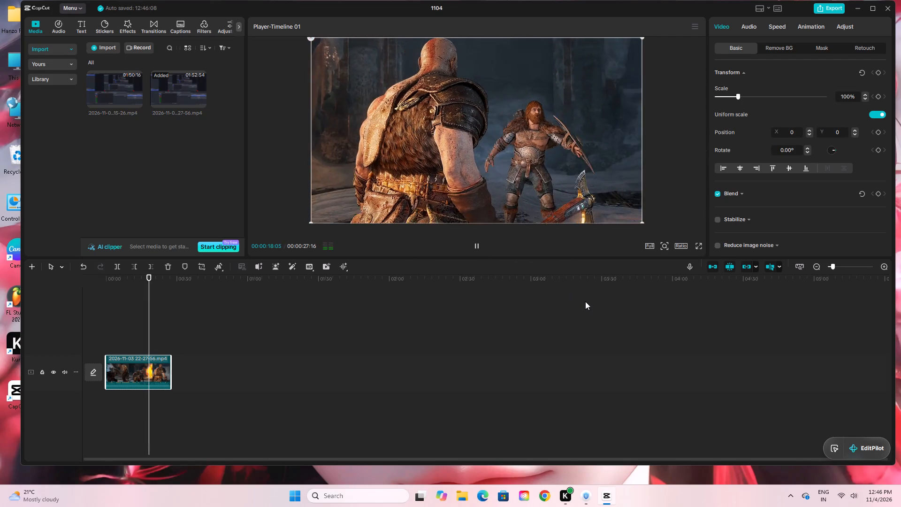
click(682, 246)
click(716, 346)
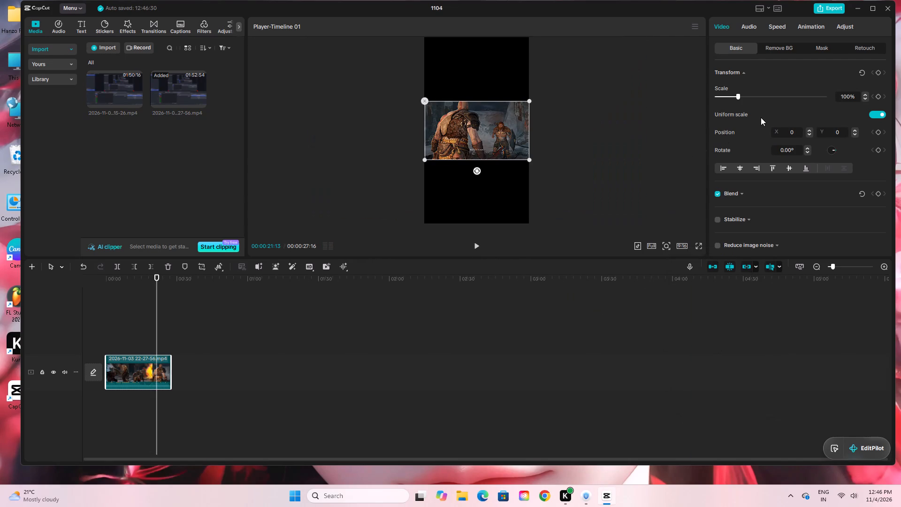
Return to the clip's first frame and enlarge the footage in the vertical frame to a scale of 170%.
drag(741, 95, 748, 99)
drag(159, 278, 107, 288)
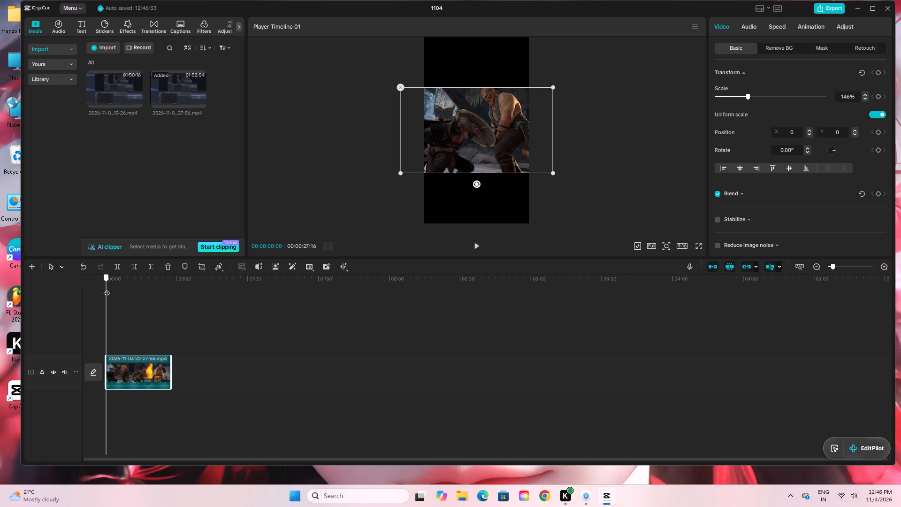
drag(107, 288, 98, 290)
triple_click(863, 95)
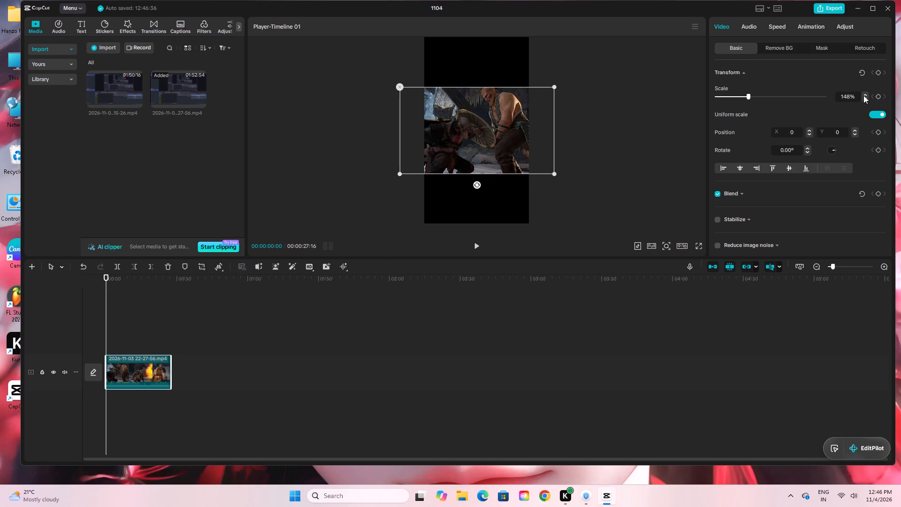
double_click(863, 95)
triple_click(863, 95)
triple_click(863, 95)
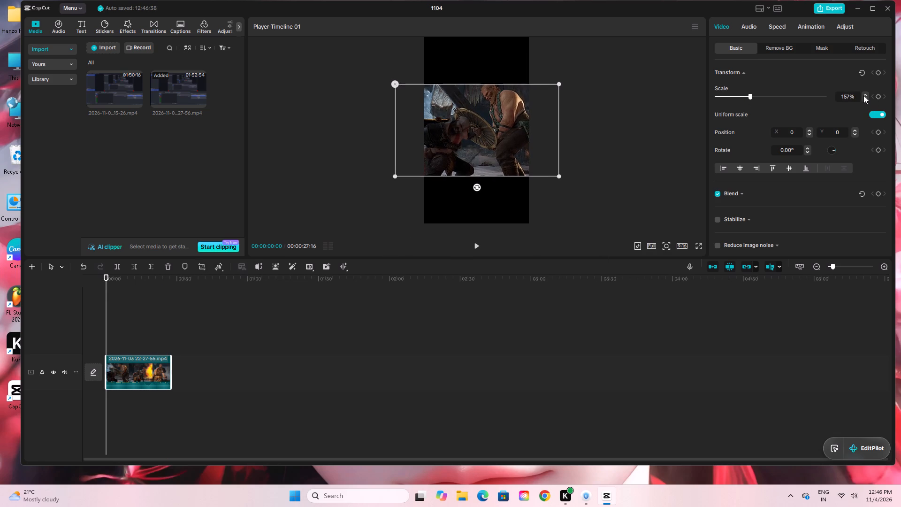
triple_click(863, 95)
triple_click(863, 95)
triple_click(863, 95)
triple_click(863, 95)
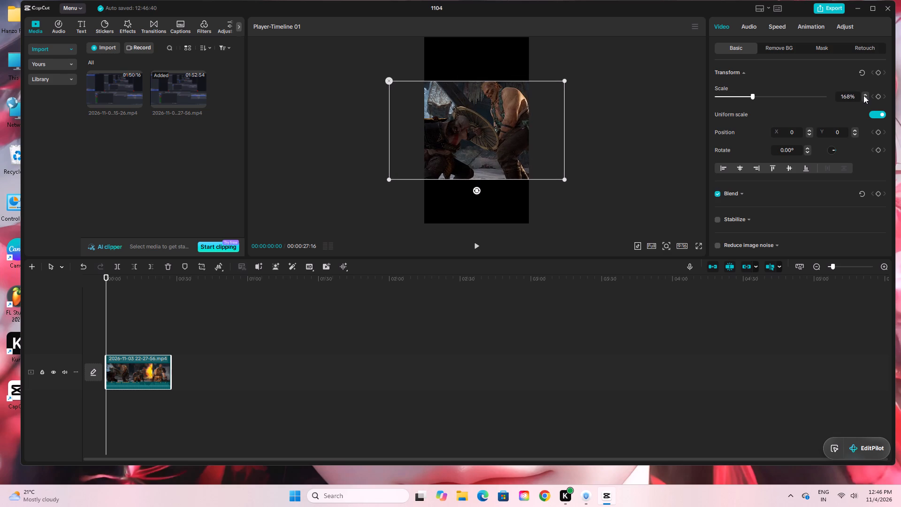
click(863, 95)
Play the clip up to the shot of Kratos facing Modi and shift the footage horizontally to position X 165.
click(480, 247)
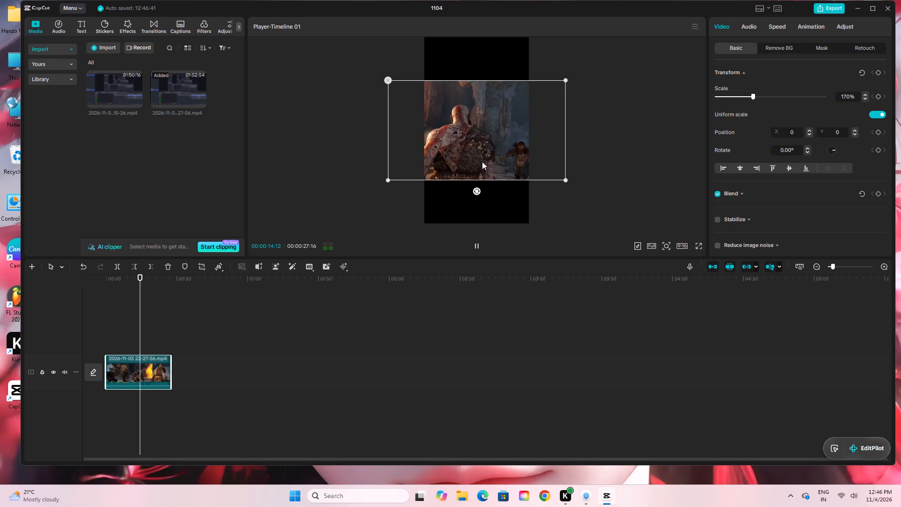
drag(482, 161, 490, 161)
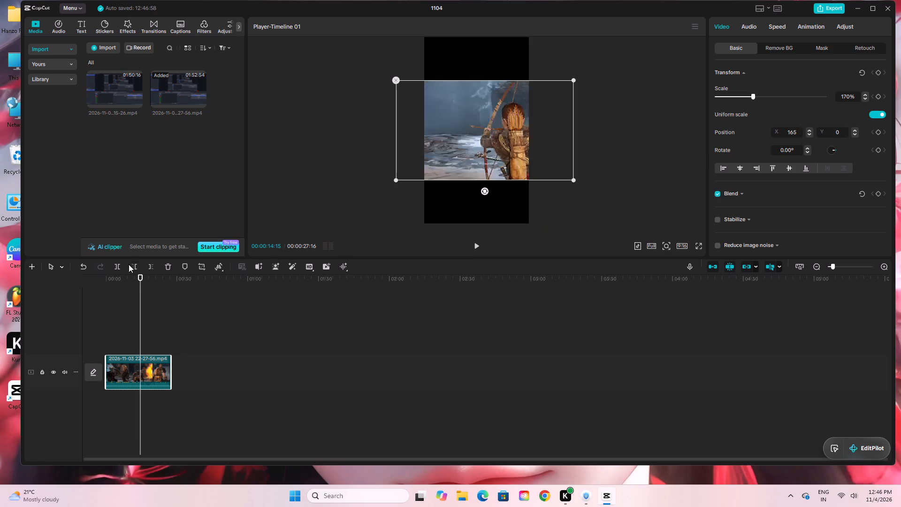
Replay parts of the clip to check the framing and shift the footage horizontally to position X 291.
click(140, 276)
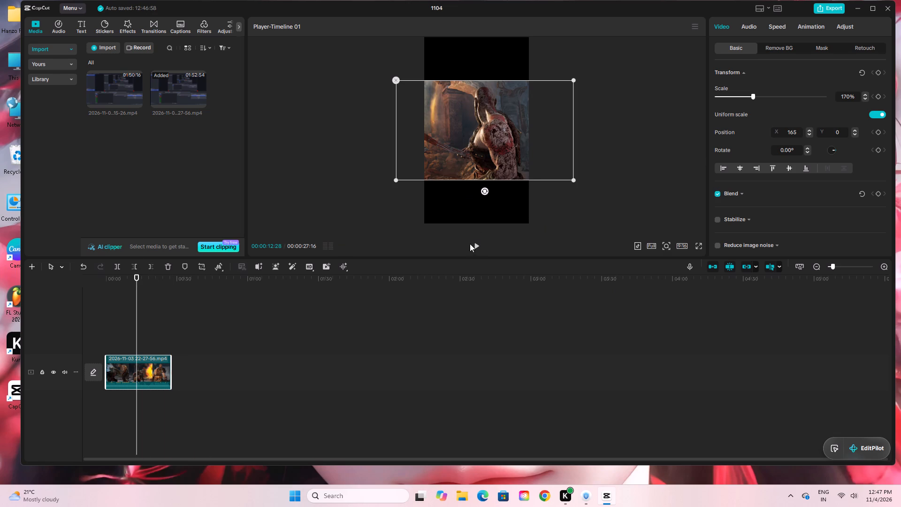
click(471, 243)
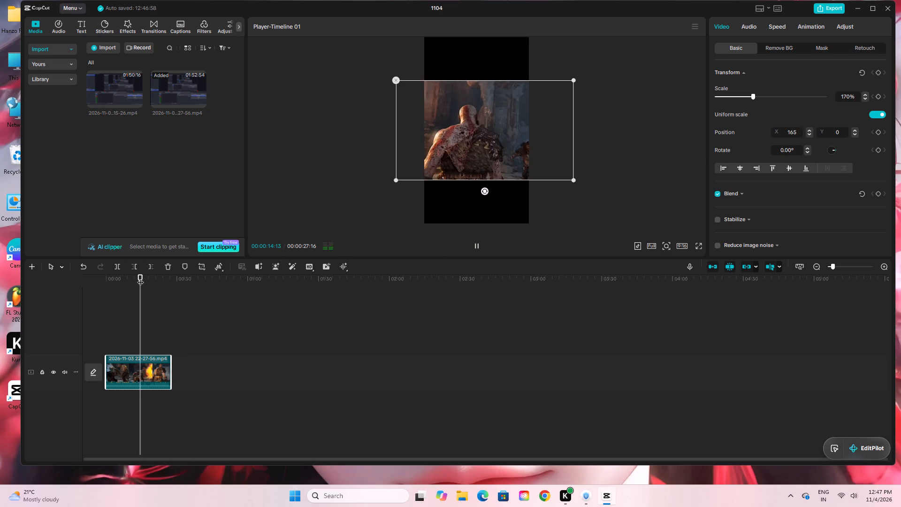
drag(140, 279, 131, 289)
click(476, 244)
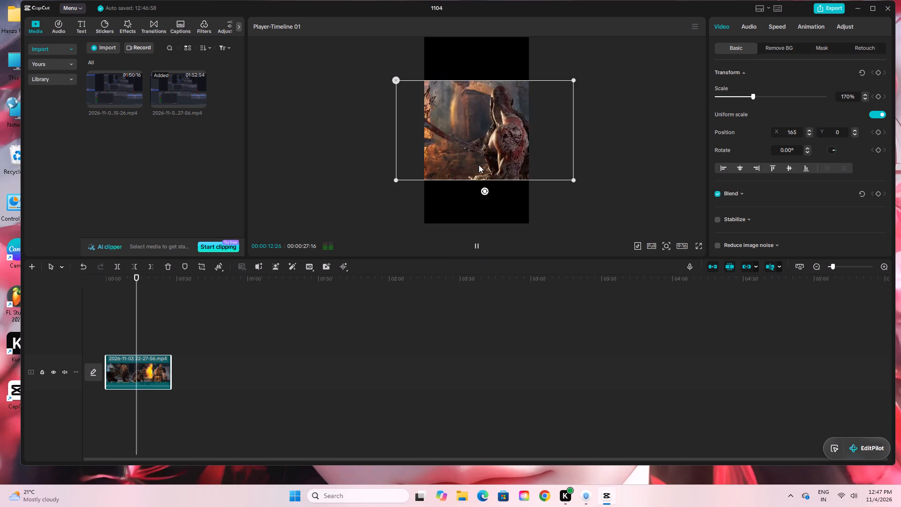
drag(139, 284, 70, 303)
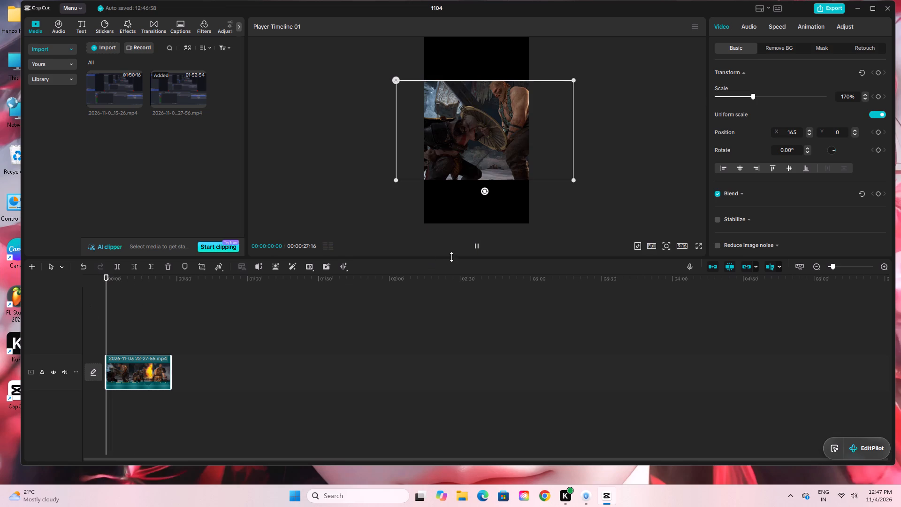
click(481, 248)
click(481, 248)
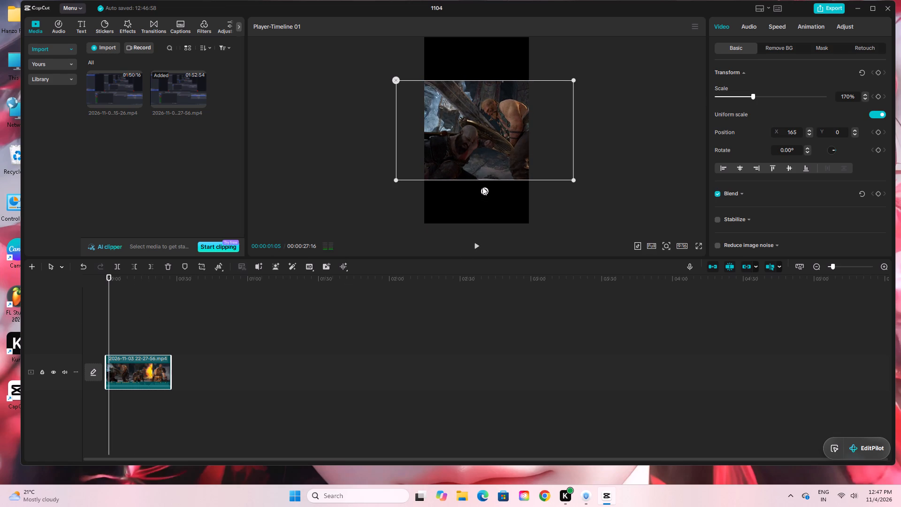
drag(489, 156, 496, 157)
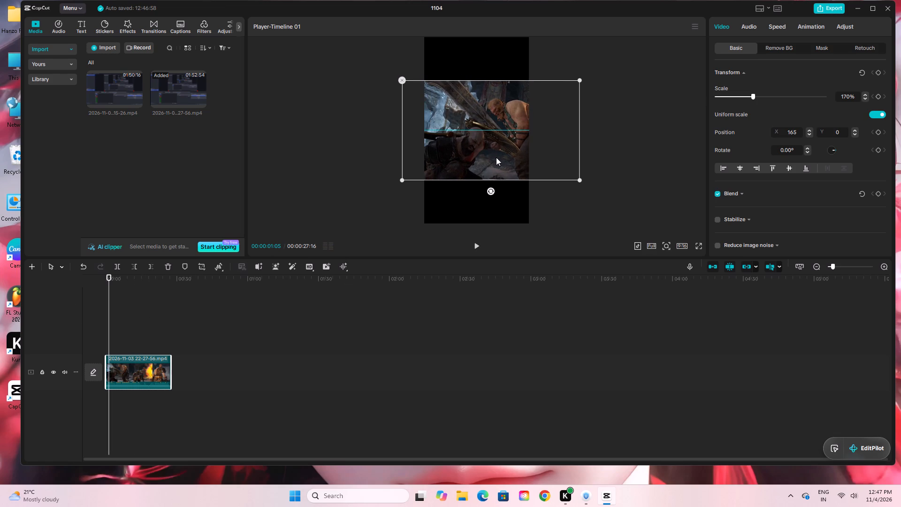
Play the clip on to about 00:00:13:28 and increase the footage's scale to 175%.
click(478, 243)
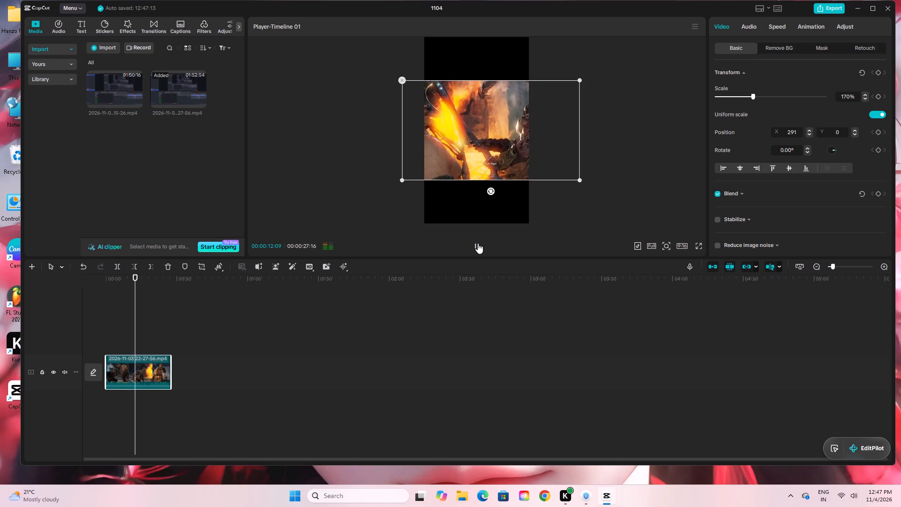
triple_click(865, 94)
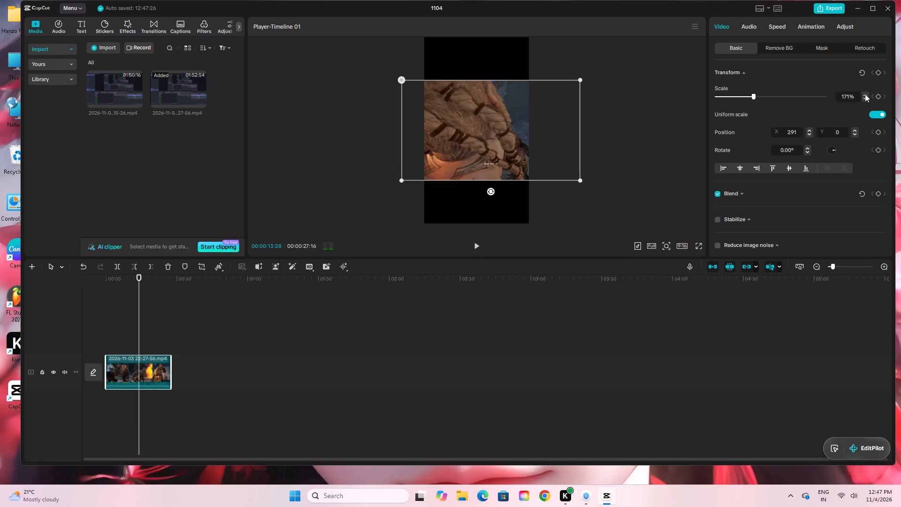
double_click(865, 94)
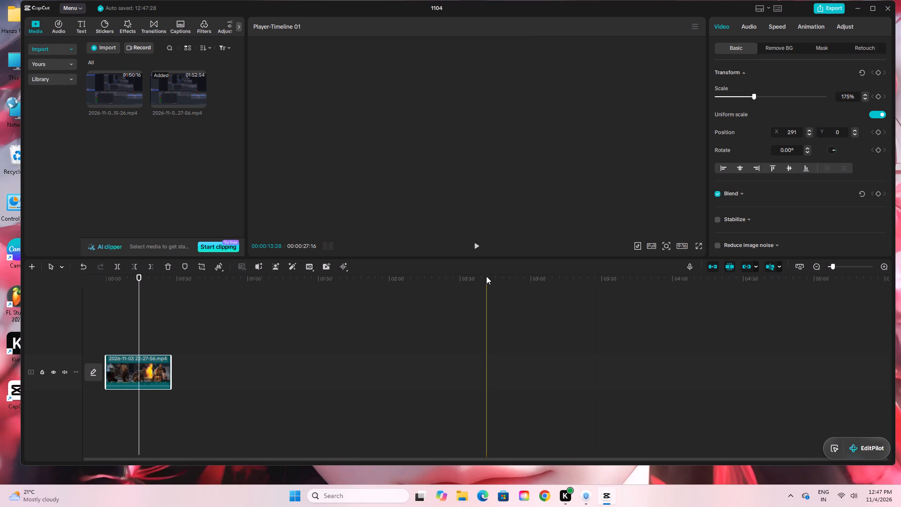
Replay the middle of the clip, partly in full-screen preview, to check how the characters fit the vertical frame.
click(477, 244)
drag(137, 284, 119, 300)
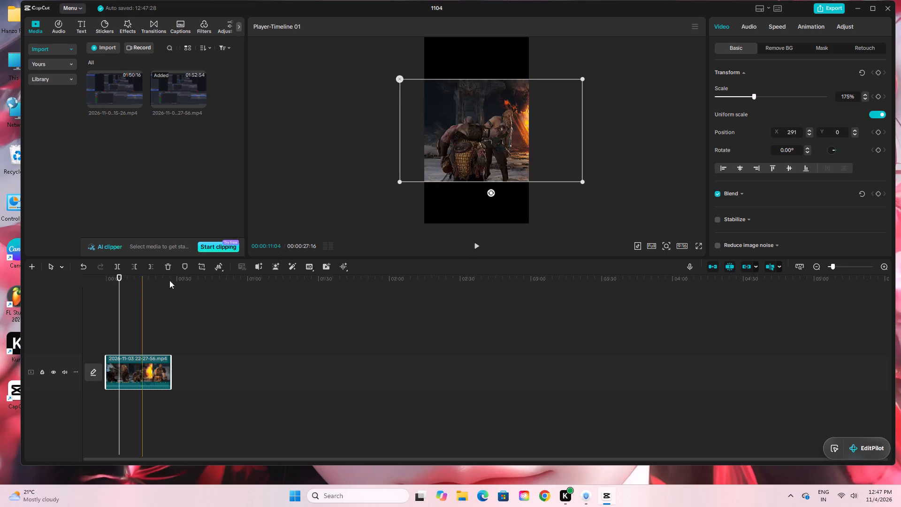
click(485, 248)
click(476, 247)
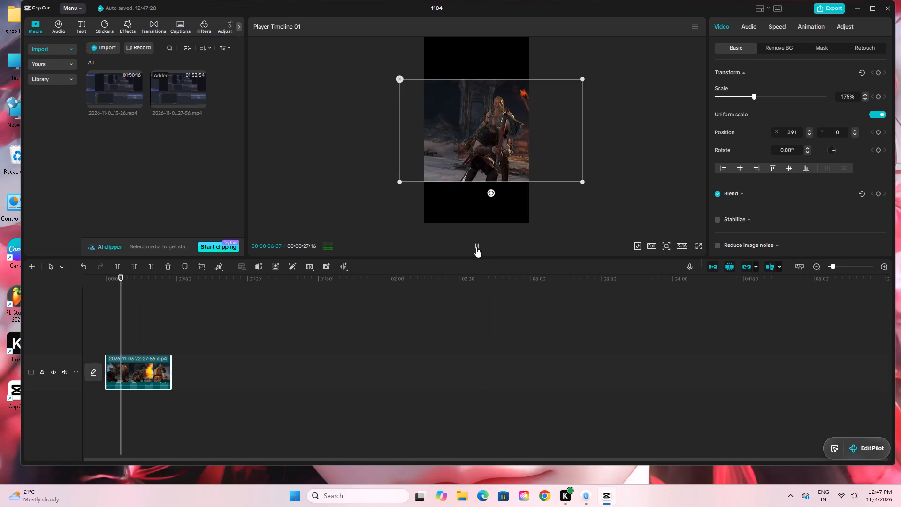
click(697, 246)
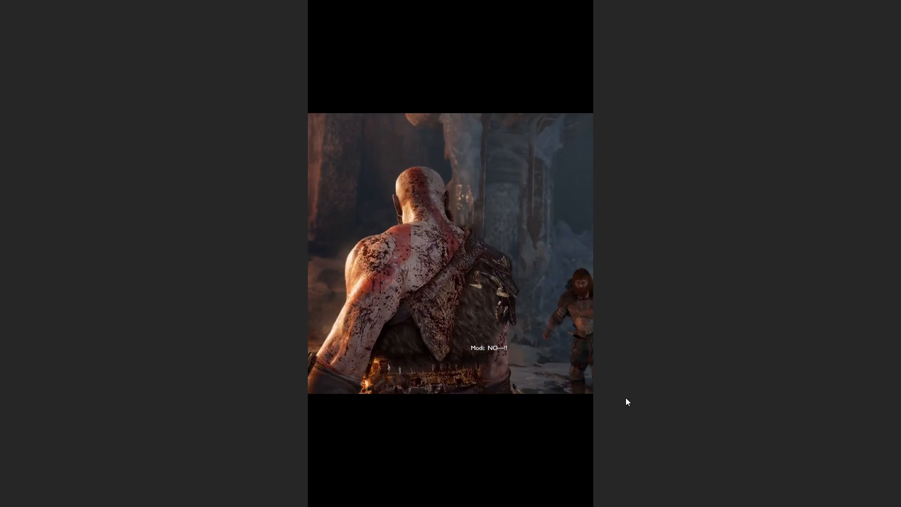
click(644, 387)
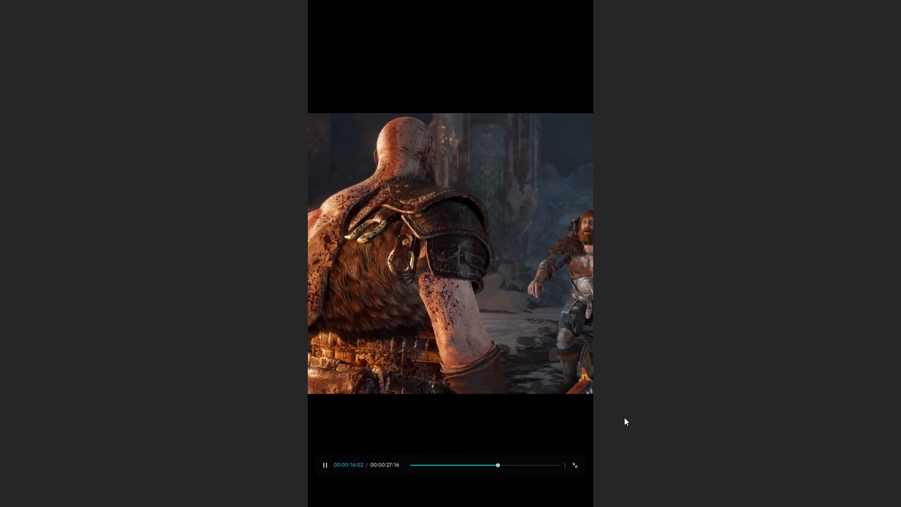
click(576, 468)
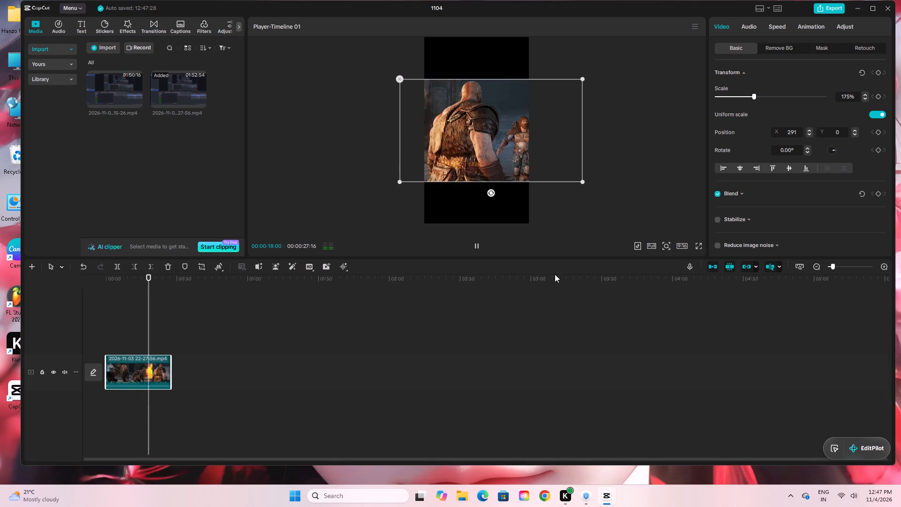
Shift the footage horizontally to position X 276 and reduce its scale to 169%.
click(503, 148)
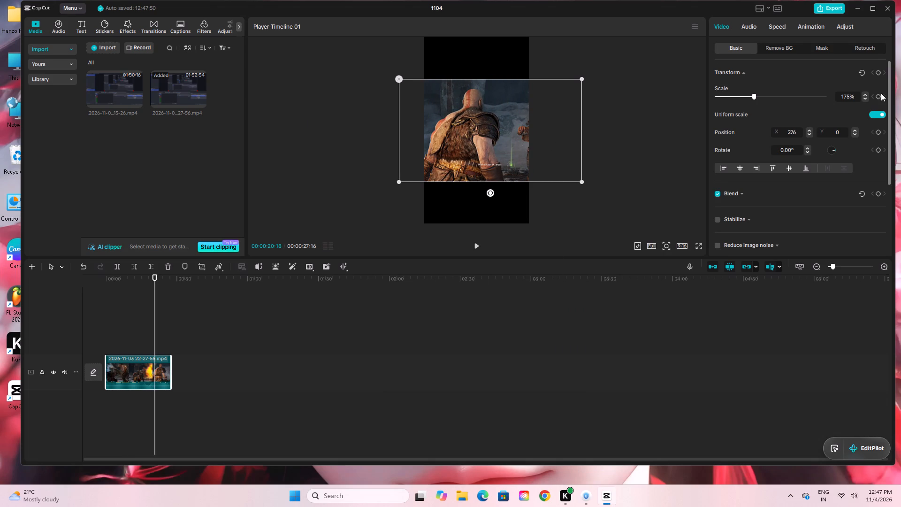
triple_click(865, 100)
triple_click(865, 100)
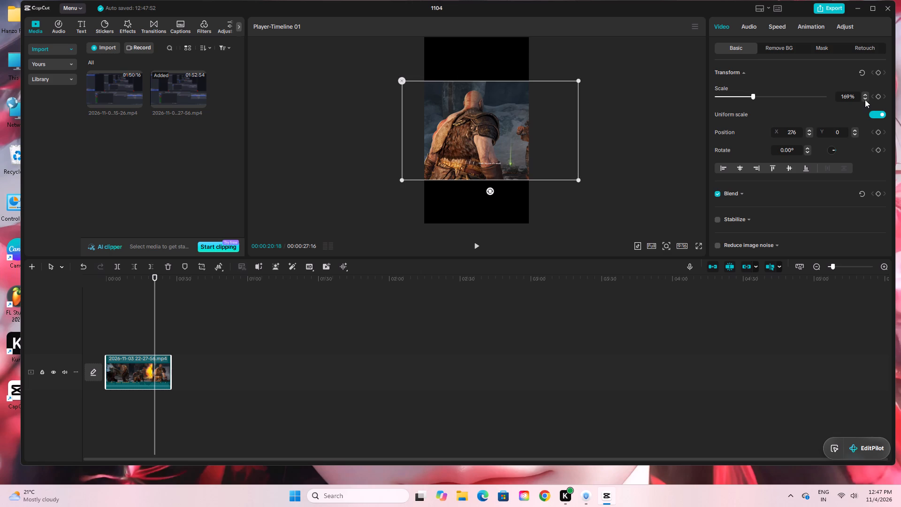
Play the clip from its start to the shot of Kratos from behind and split it at 00:00:14:17.
click(475, 244)
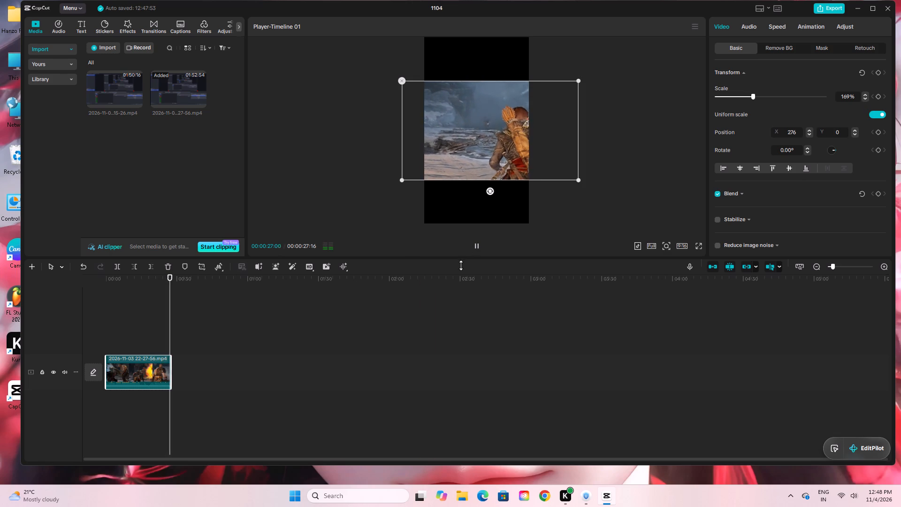
click(478, 247)
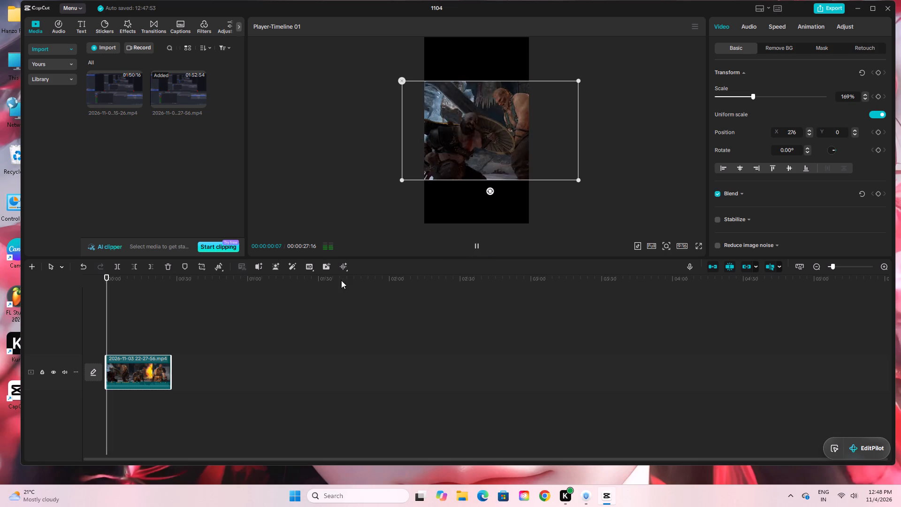
click(478, 247)
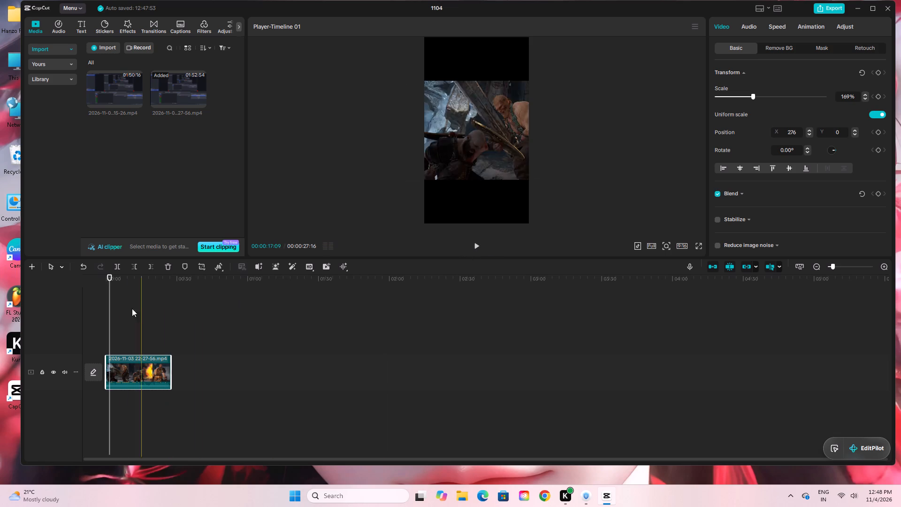
click(479, 247)
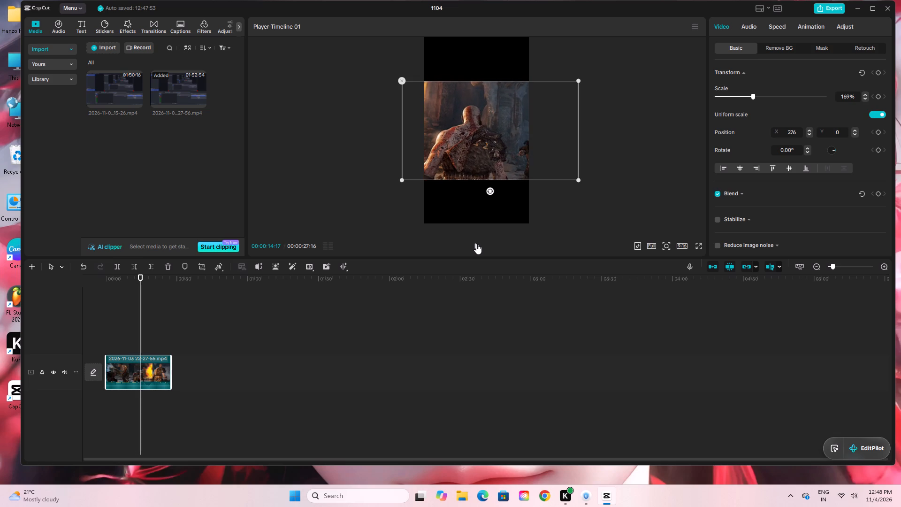
click(119, 268)
Select the second part and, at 00:00:20:08, shift its footage left so both Kratos and Modi fit in the frame.
click(158, 371)
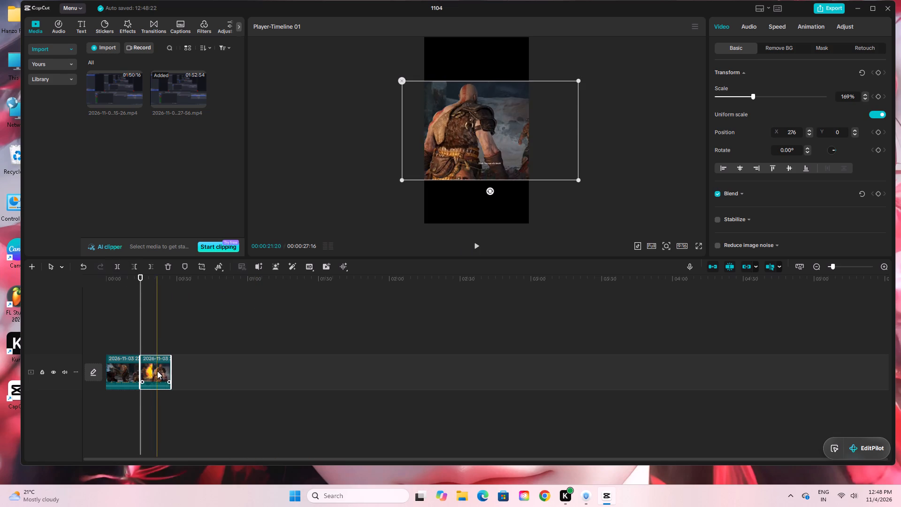
drag(143, 290, 154, 296)
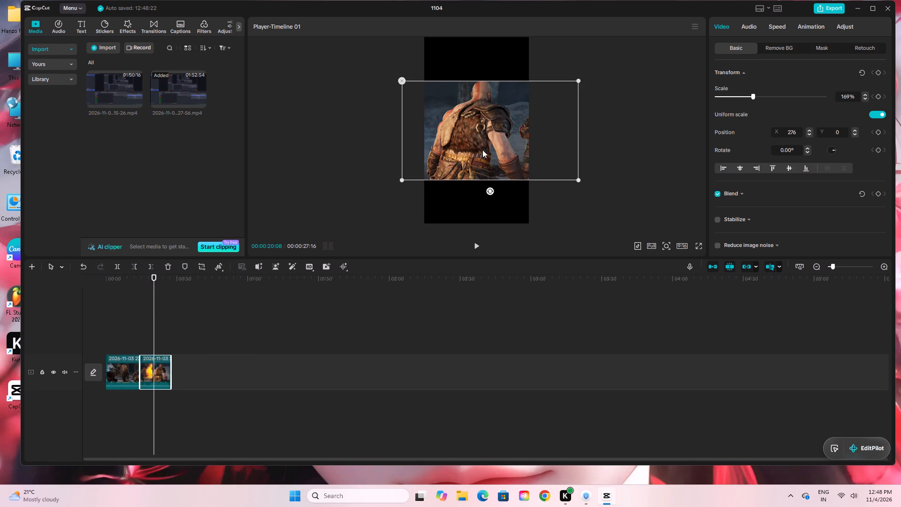
drag(506, 152, 486, 152)
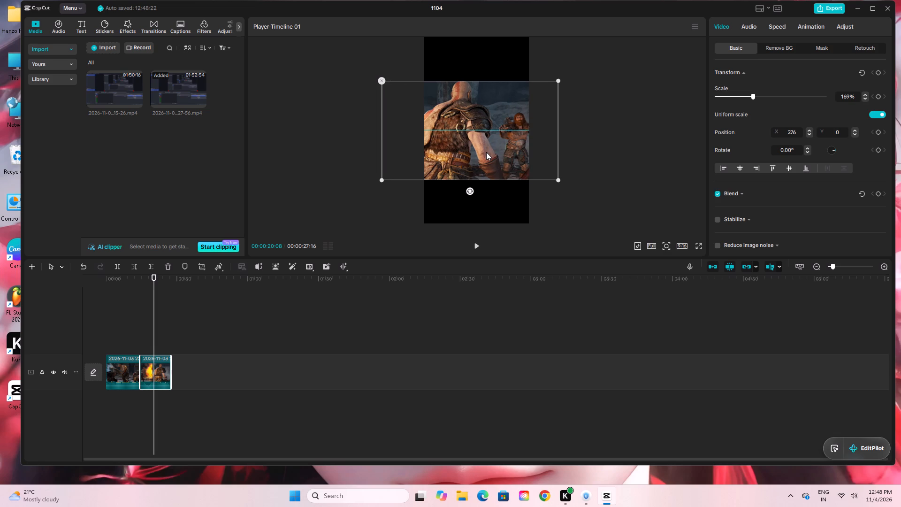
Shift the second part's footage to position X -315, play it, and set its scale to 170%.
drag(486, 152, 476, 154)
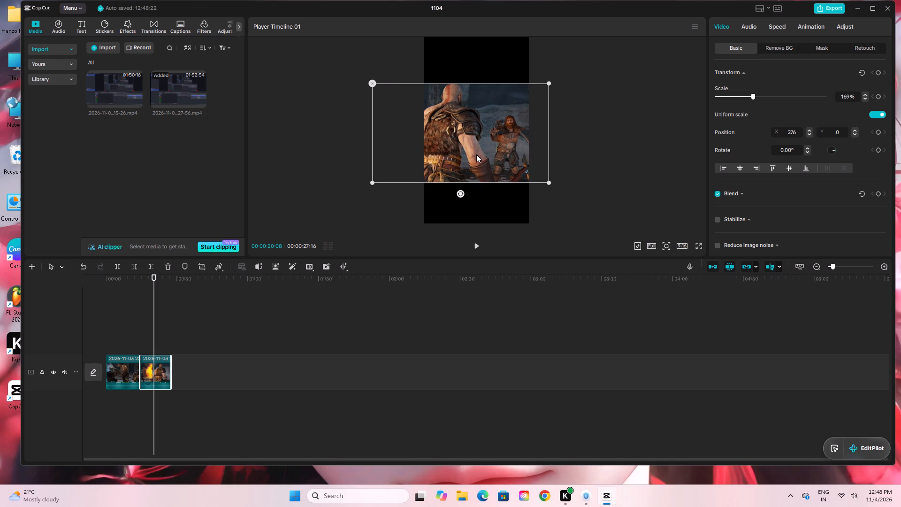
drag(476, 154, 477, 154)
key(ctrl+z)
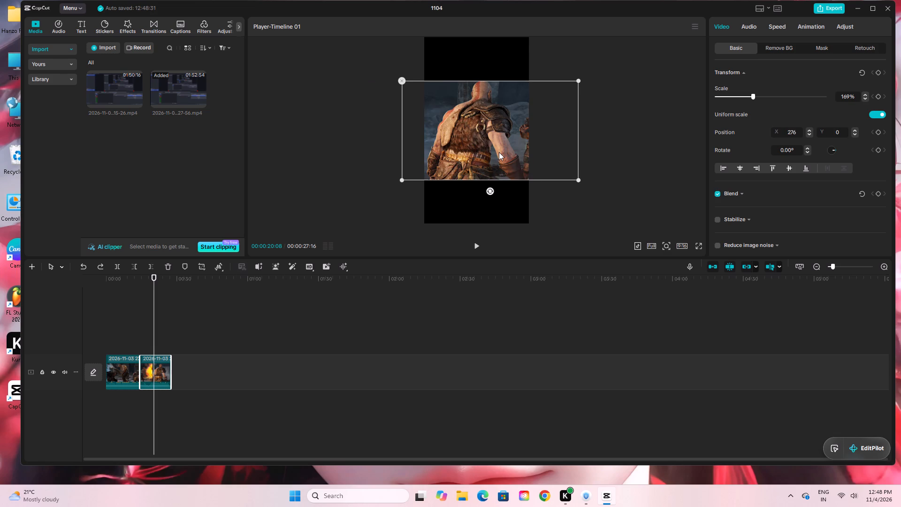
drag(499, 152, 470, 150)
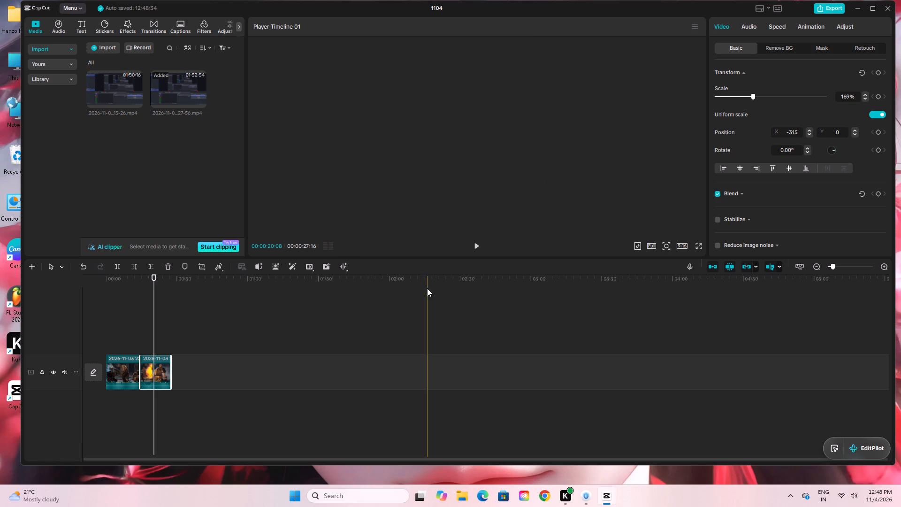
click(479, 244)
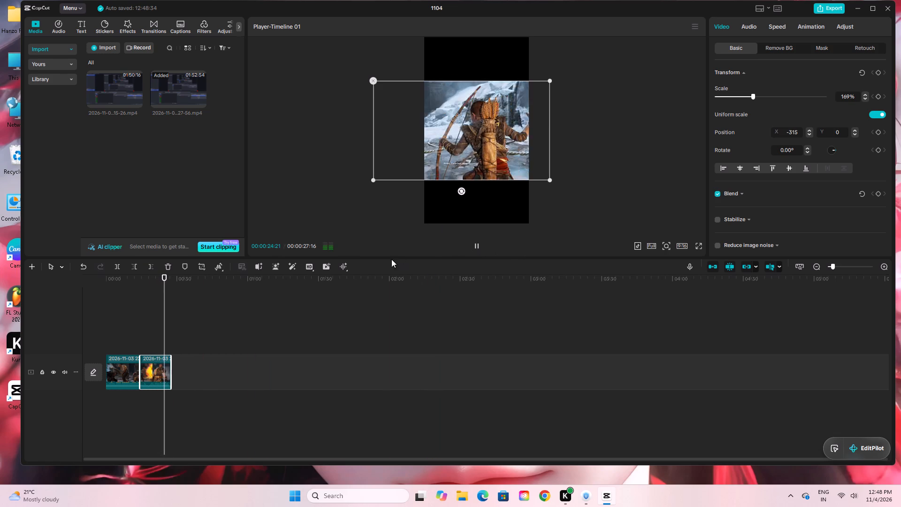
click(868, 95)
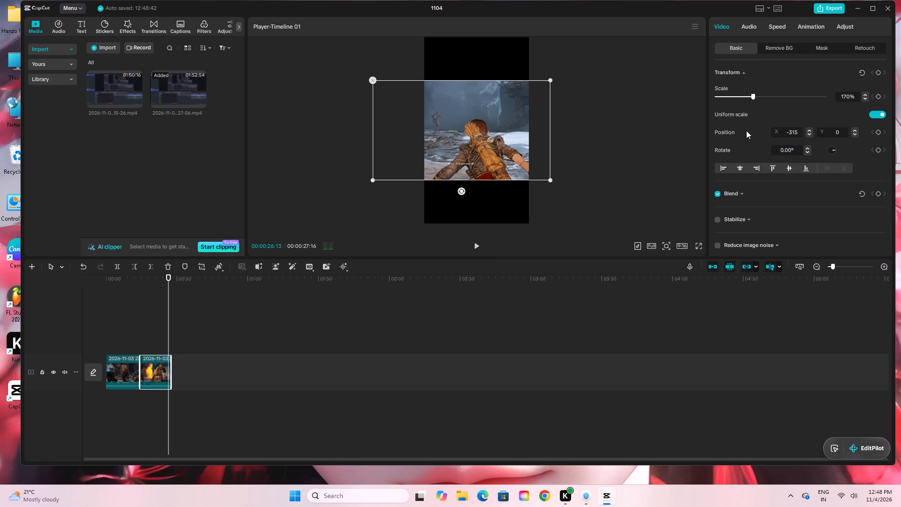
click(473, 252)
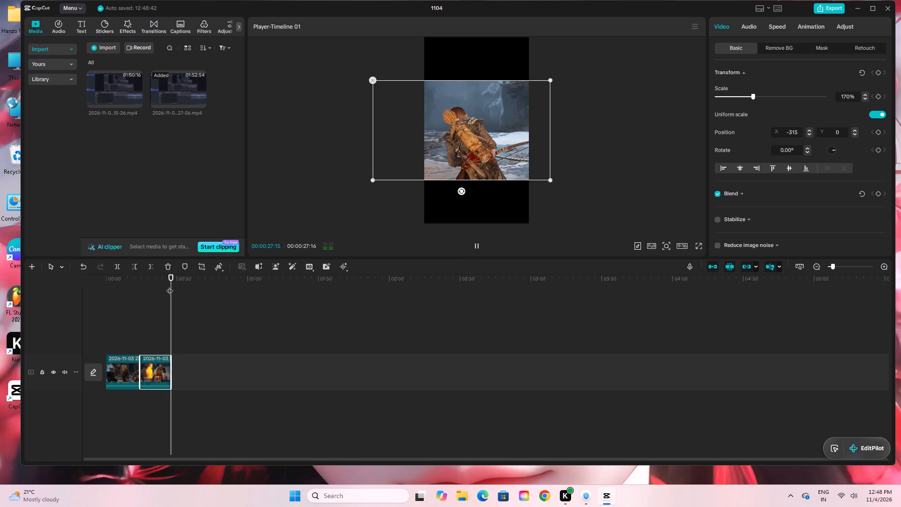
Replay the clip across the split around 00:00:14:17 to check how the framing changes between the two parts.
drag(170, 285, 135, 300)
click(475, 247)
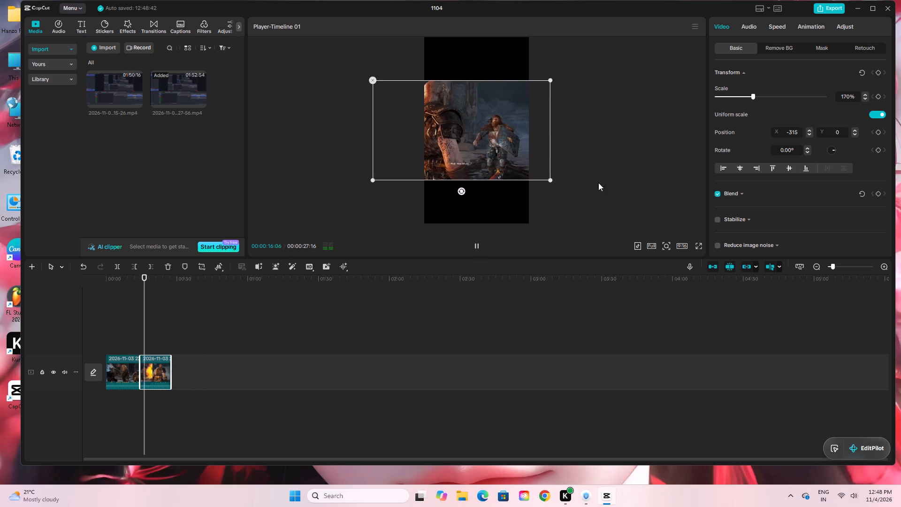
click(615, 161)
drag(152, 279, 136, 290)
double_click(886, 265)
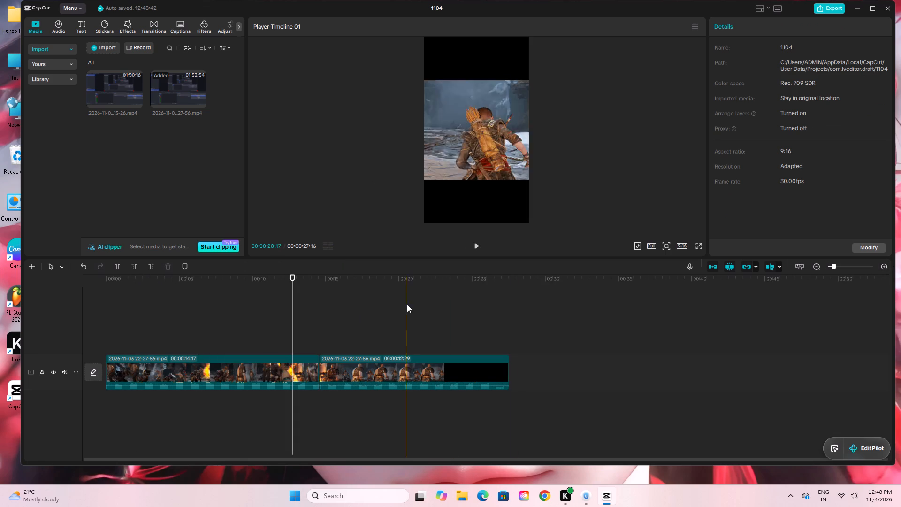
drag(286, 277, 316, 289)
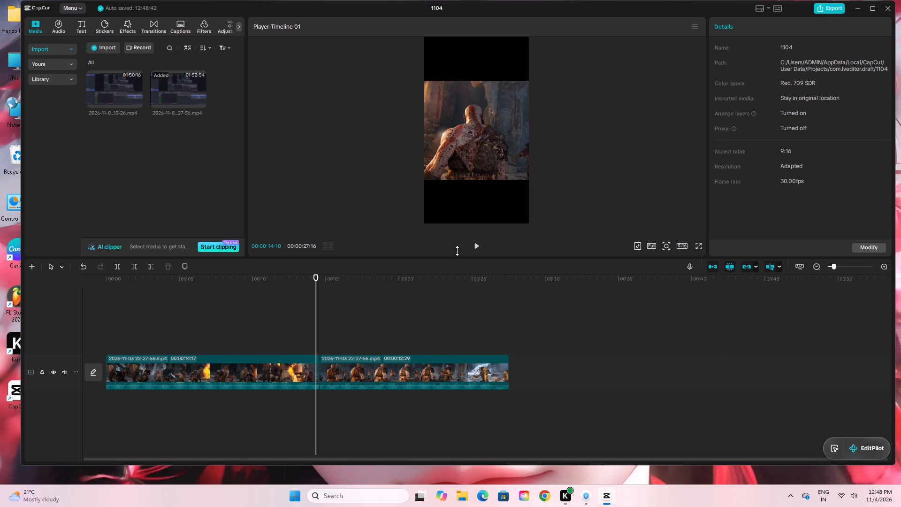
click(482, 248)
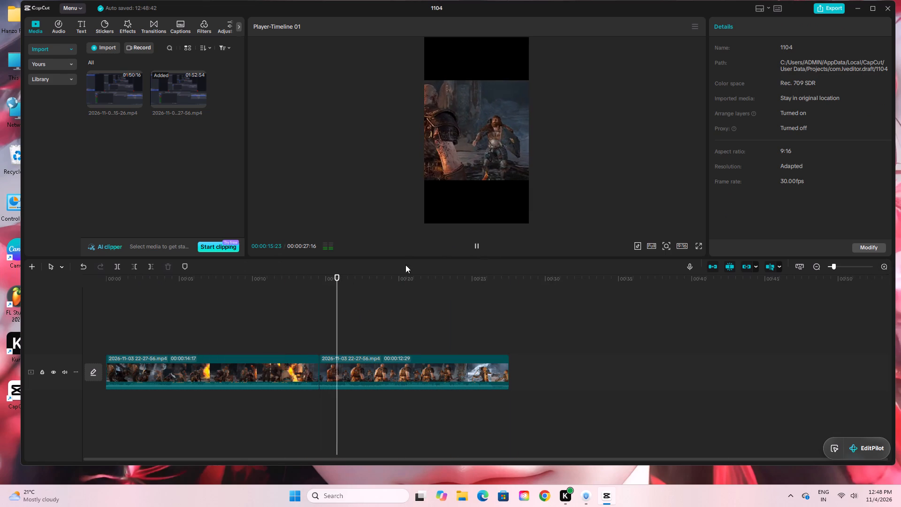
drag(342, 280, 314, 293)
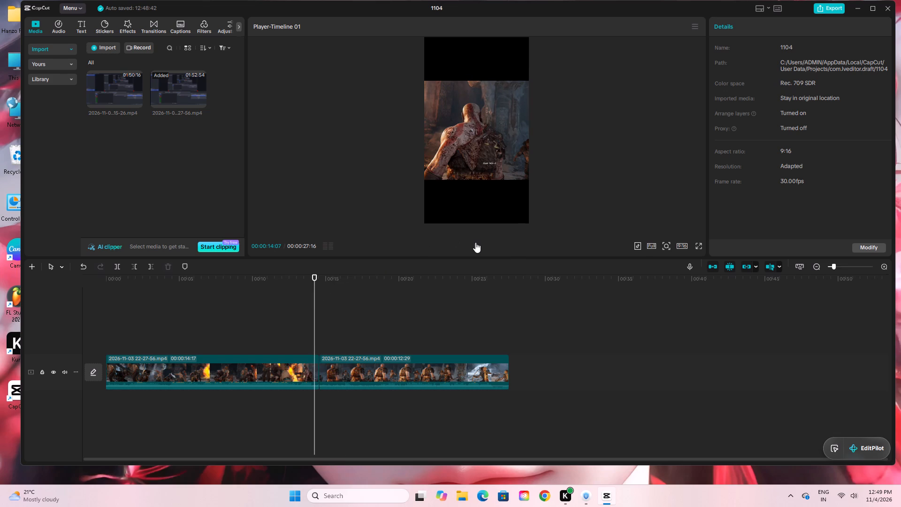
click(475, 242)
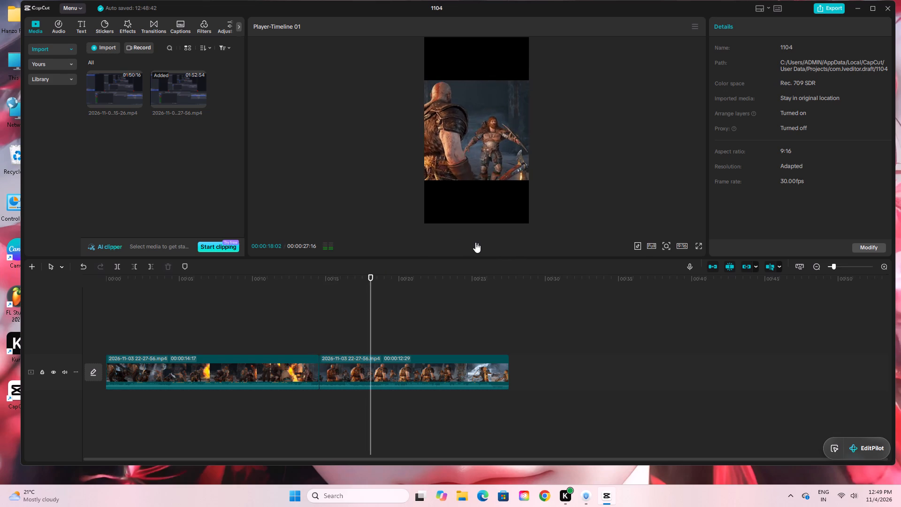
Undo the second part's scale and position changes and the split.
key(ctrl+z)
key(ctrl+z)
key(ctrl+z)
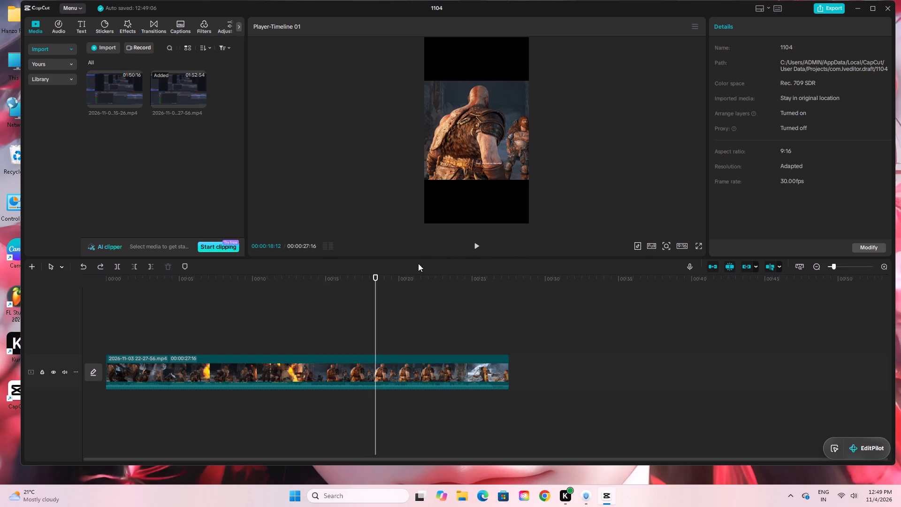
Review the whole unsplit clip to check how the characters fit the vertical frame.
drag(375, 281, 300, 295)
click(475, 243)
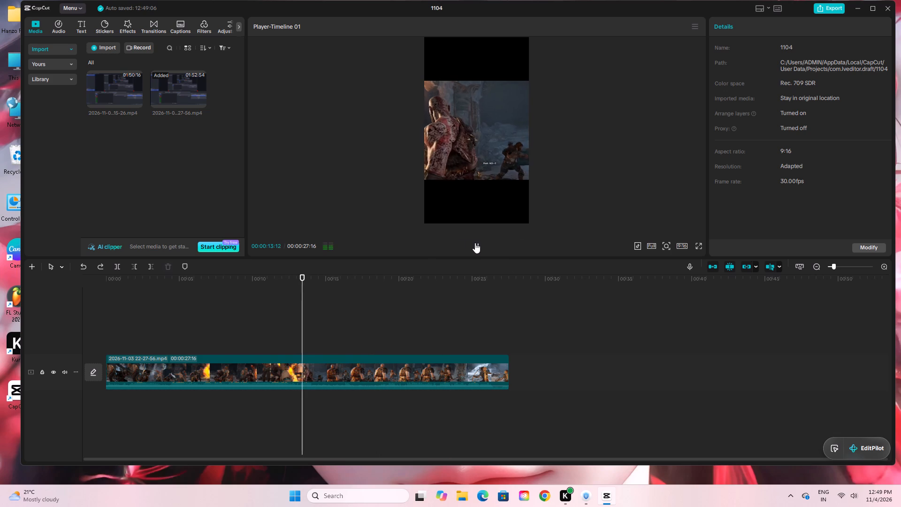
drag(319, 281, 8, 317)
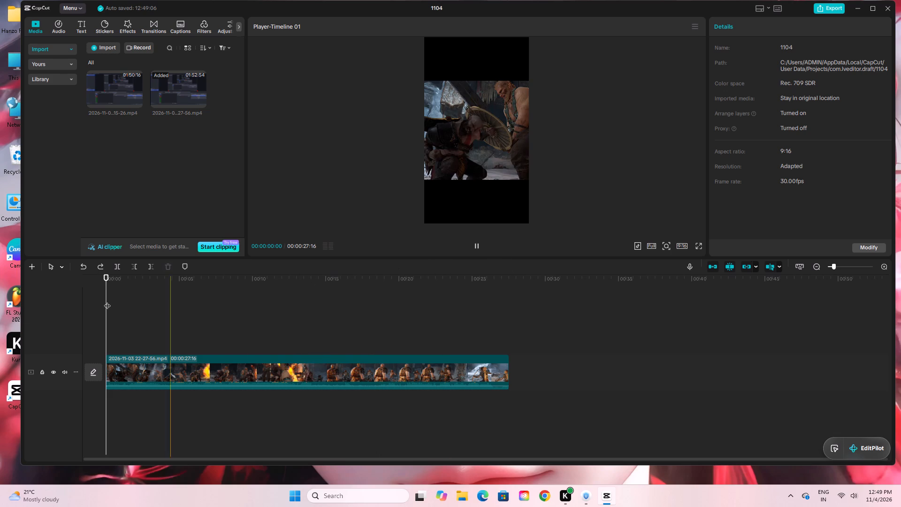
drag(104, 283, 183, 300)
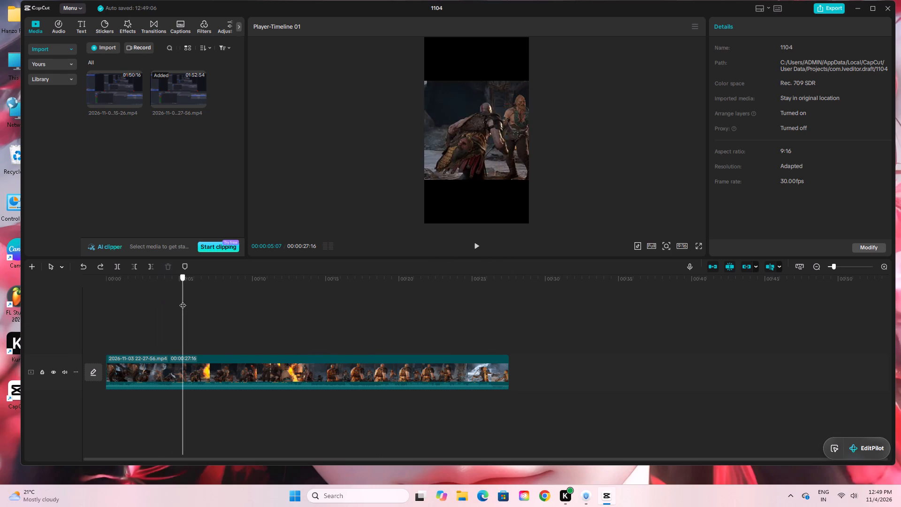
drag(183, 300, 257, 312)
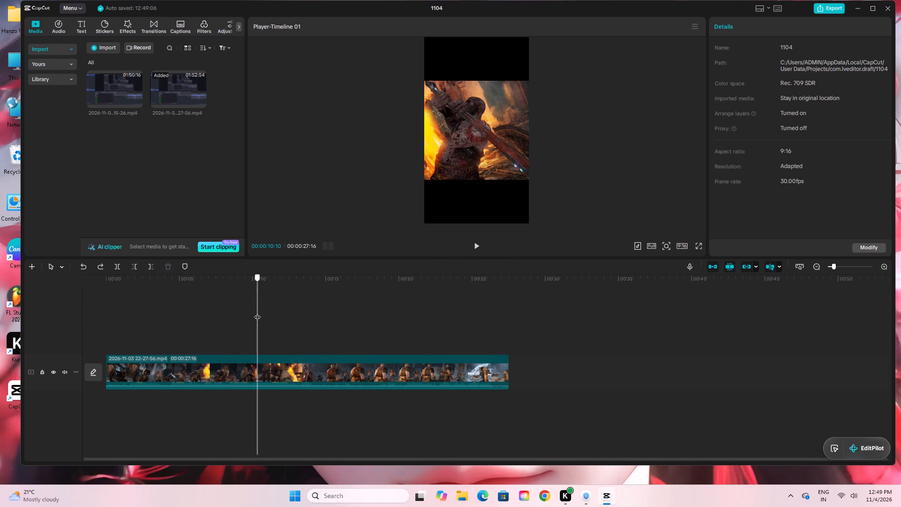
drag(257, 312, 258, 313)
click(476, 248)
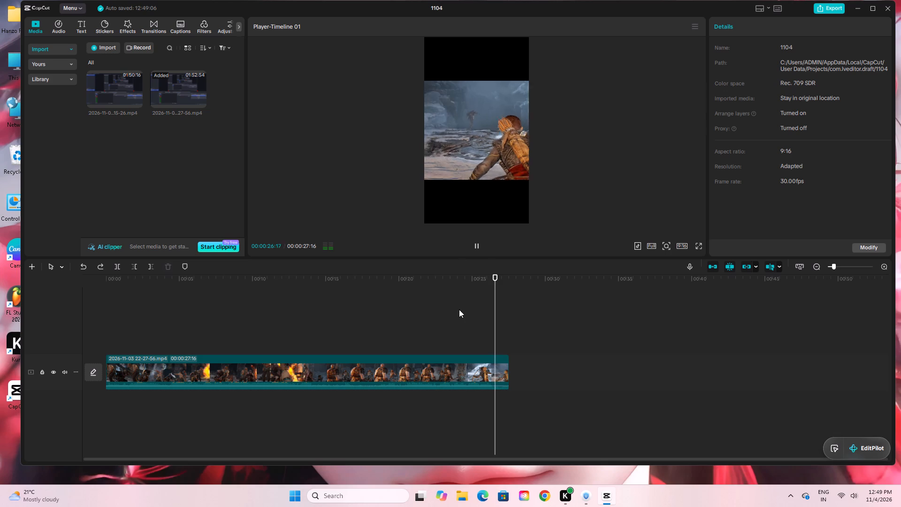
drag(508, 283, 8, 329)
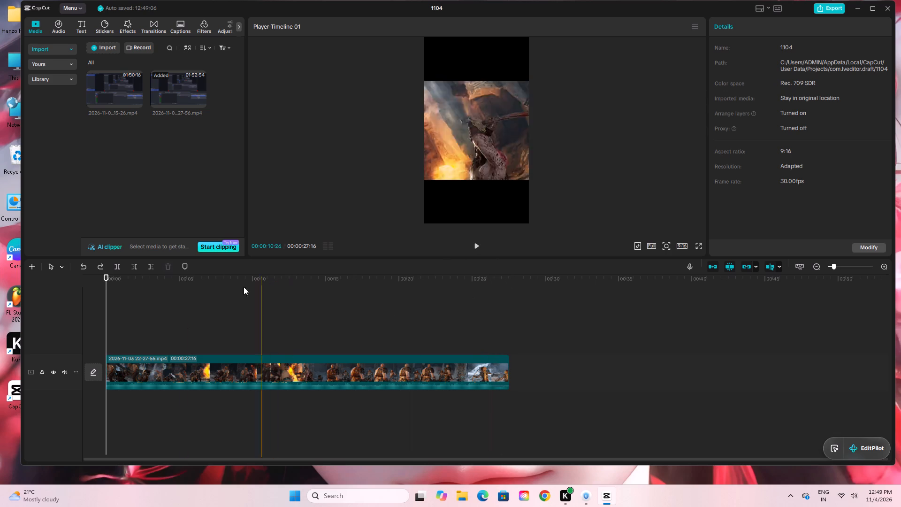
drag(108, 277, 150, 282)
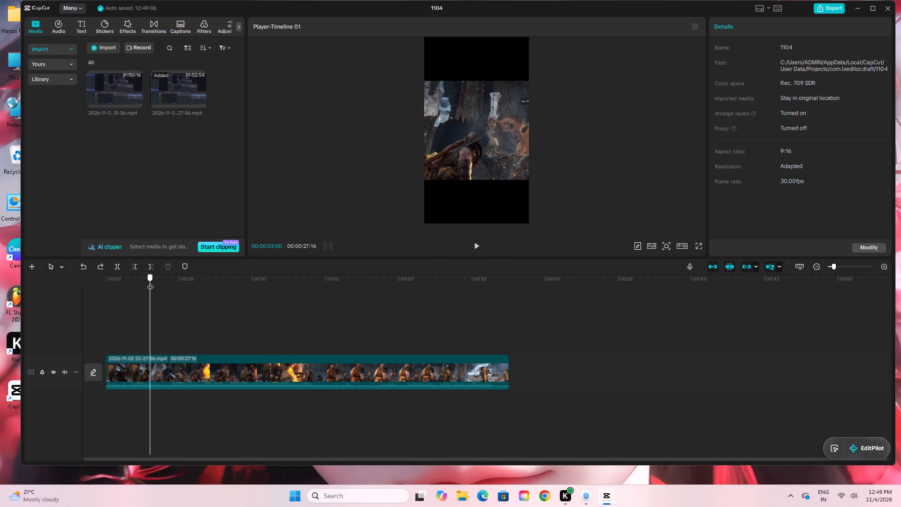
drag(150, 282, 78, 295)
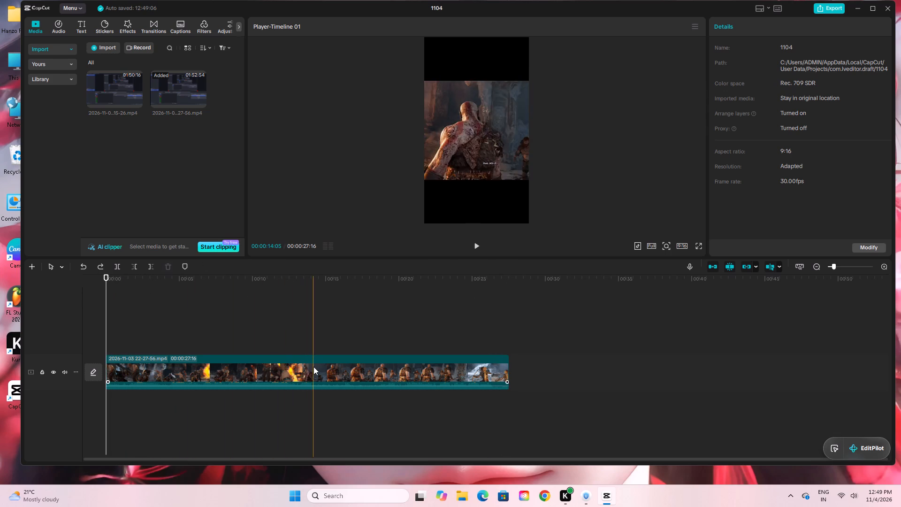
Select the clip, shift its footage horizontally to position X 111, and set its scale to 168%.
click(313, 367)
drag(497, 131, 490, 132)
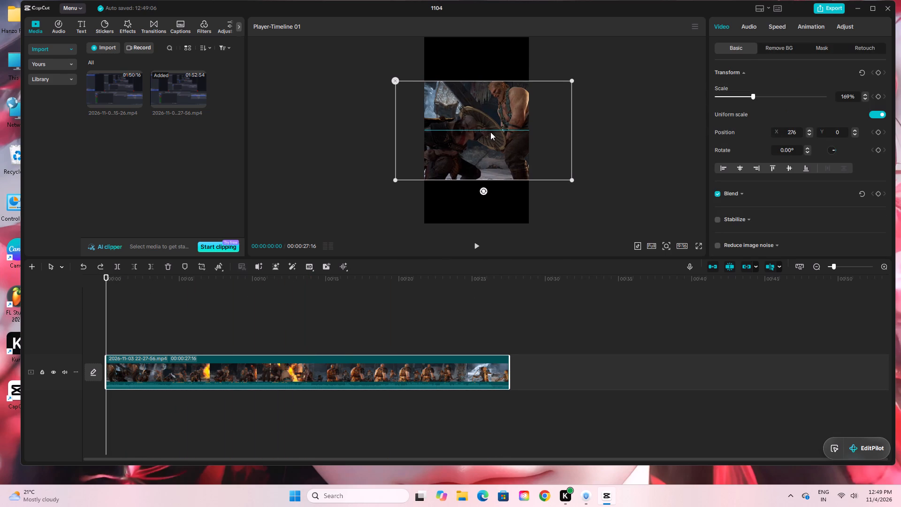
drag(490, 132, 489, 132)
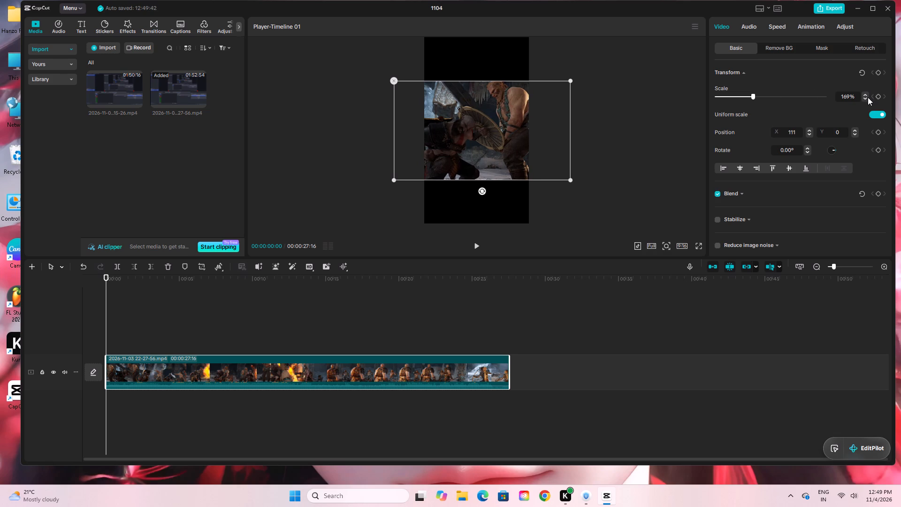
click(866, 99)
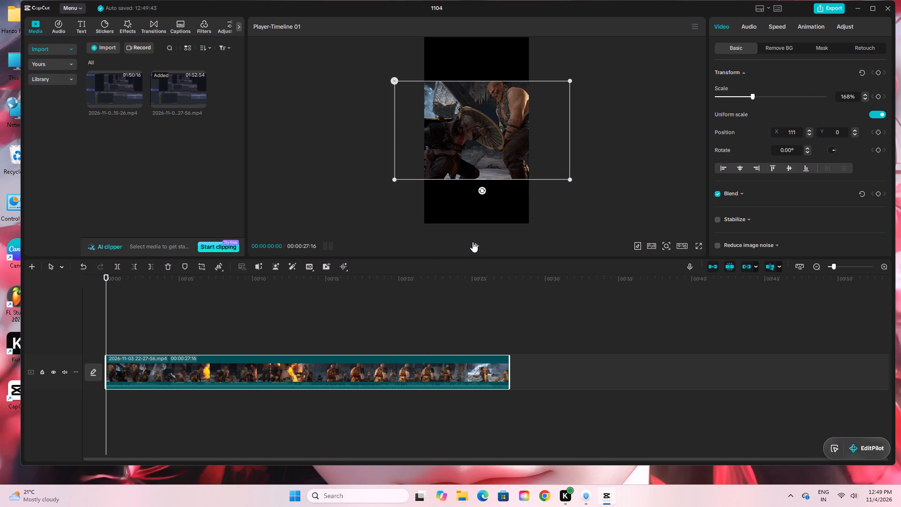
Play the reframed clip from its opening through to Atreus near the end to check the framing, and return to the start.
click(475, 243)
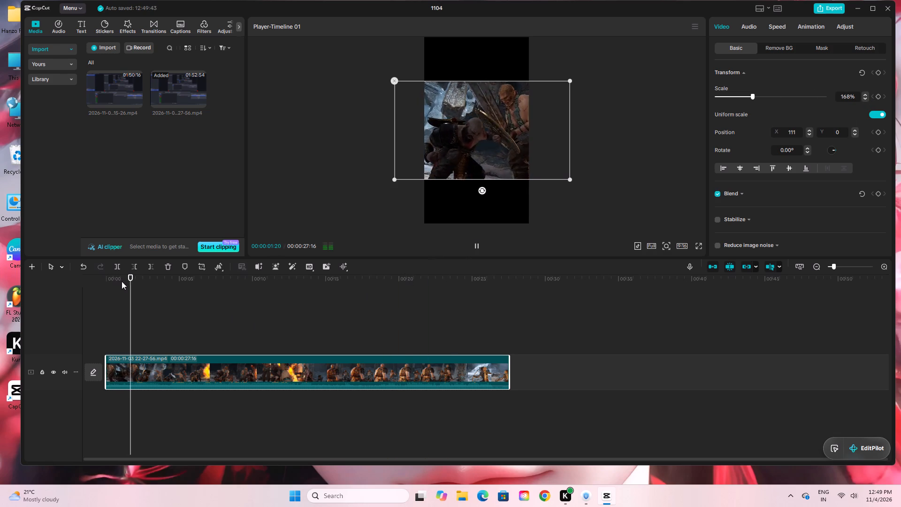
drag(127, 277, 184, 285)
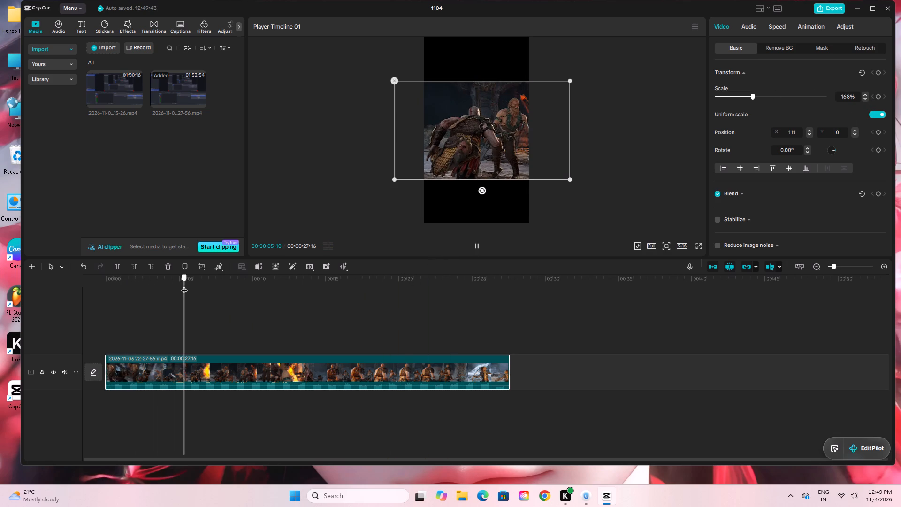
drag(184, 285, 182, 287)
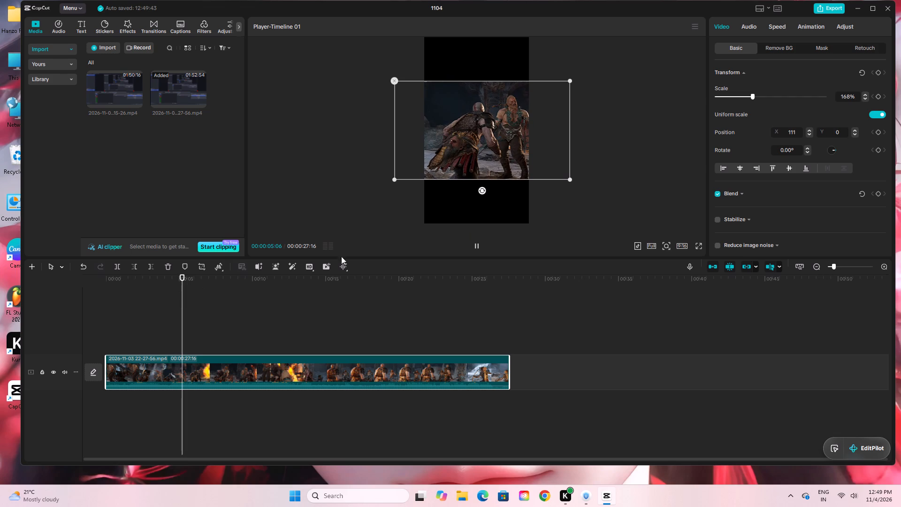
click(481, 245)
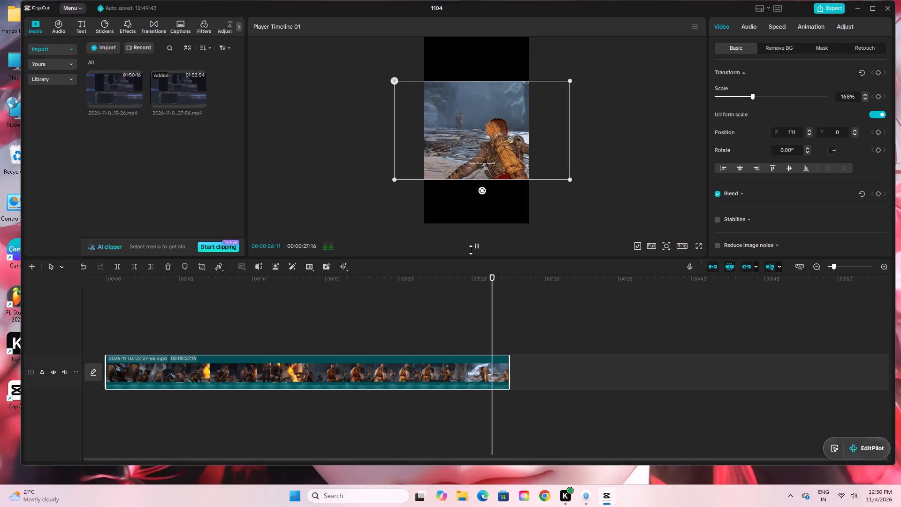
drag(491, 284, 0, 306)
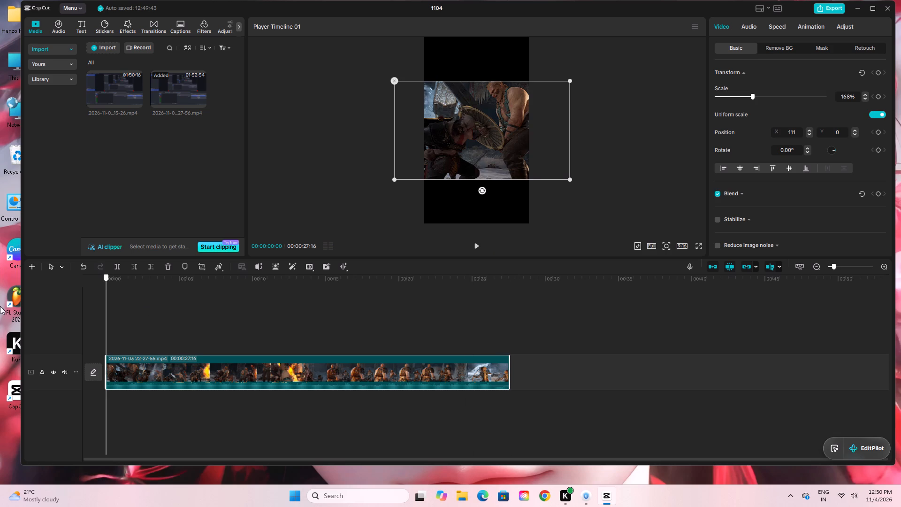
drag(0, 306, 2, 304)
Search the filter library for "warm" and look through the filters offered.
click(193, 24)
click(196, 25)
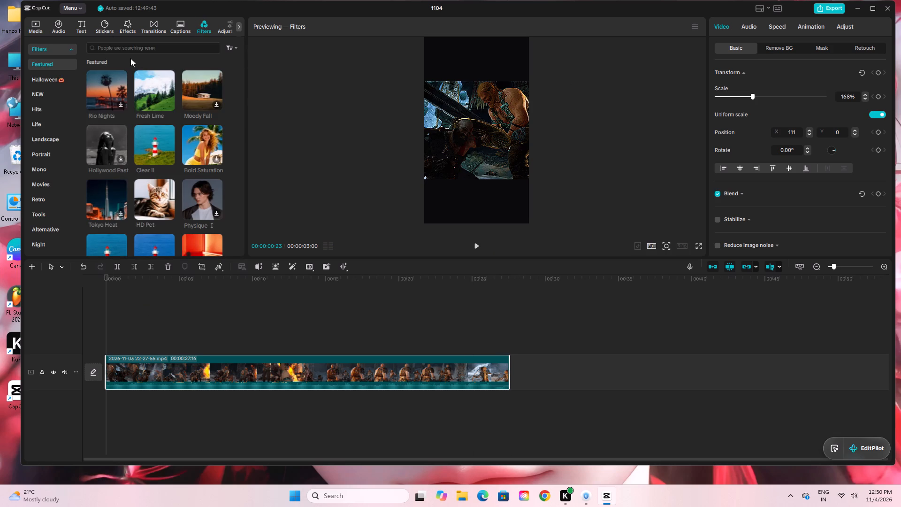
click(122, 47)
text(warm)
key(Return)
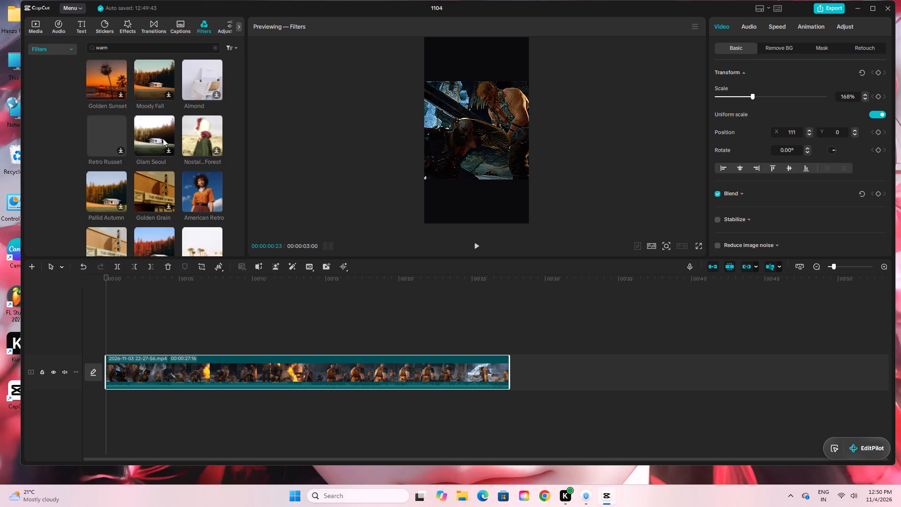
scroll(162, 138, down, 2)
scroll(129, 142, up, 4)
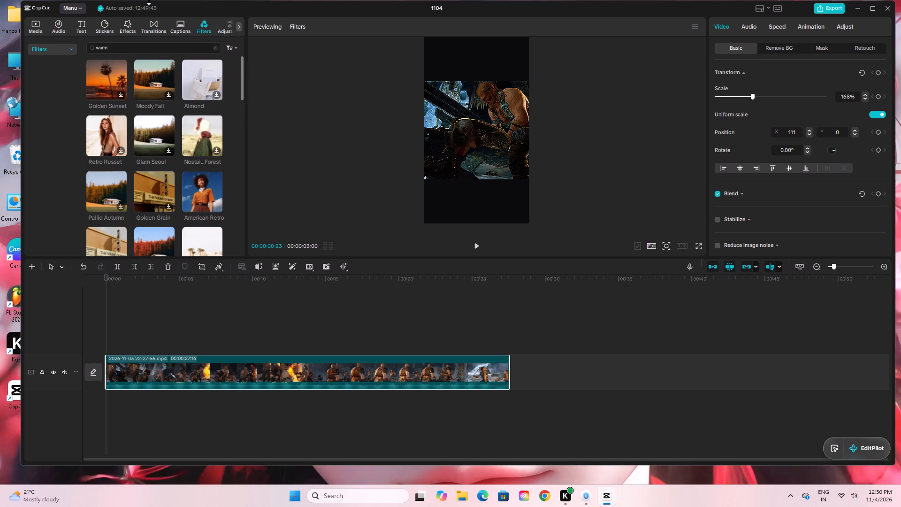
Search the filter library for "vivid" and add the Clear II filter at the start of the timeline.
click(115, 50)
key(BackSpace)
key(BackSpace)
key(BackSpace)
key(BackSpace)
key(BackSpace)
key(BackSpace)
key(BackSpace)
key(BackSpace)
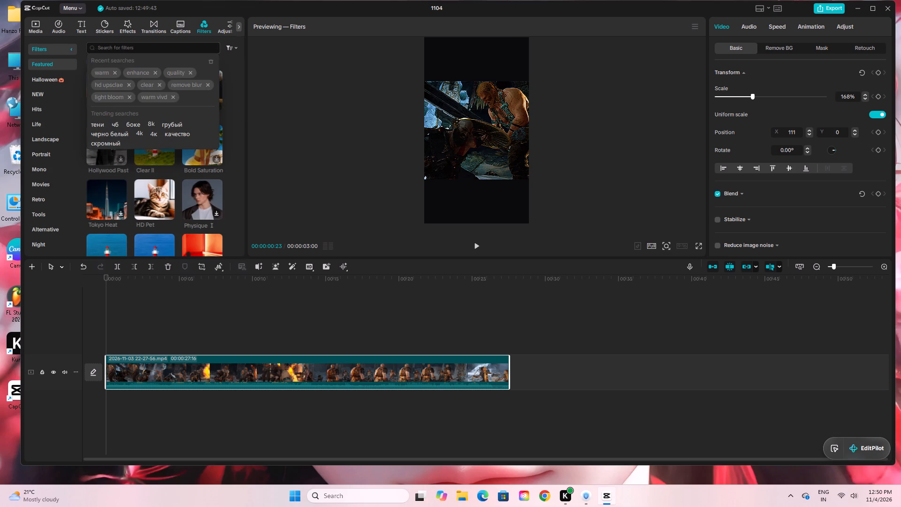
text(vi)
text(vid)
key(Return)
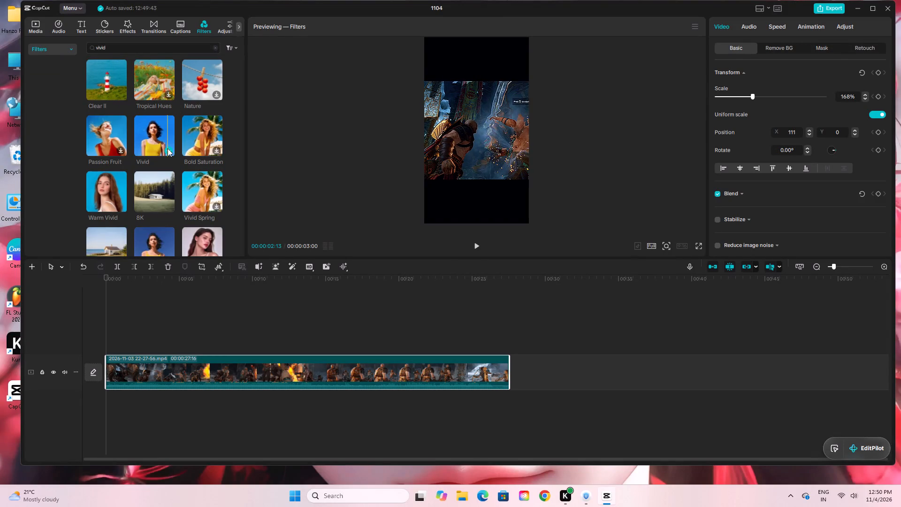
click(120, 95)
Extend the Clear II filter to the end of the video clip and set its intensity to 50.
drag(150, 349, 469, 360)
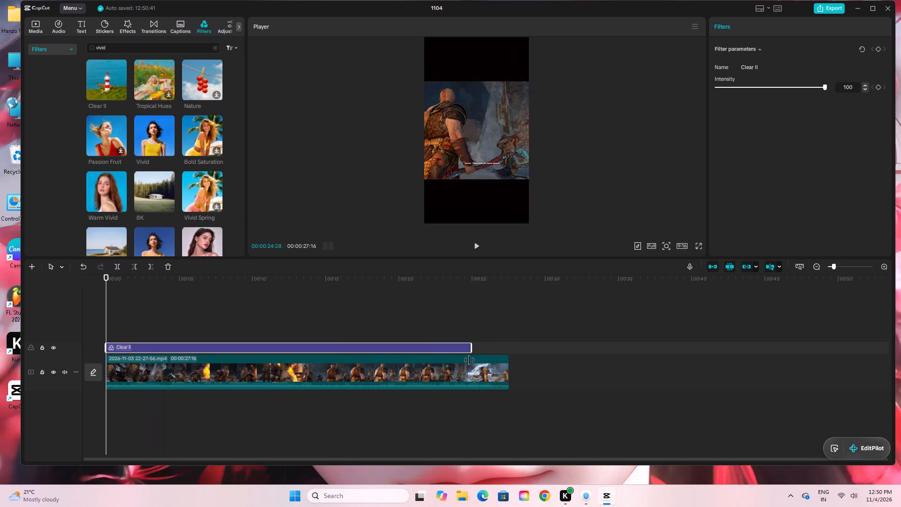
drag(469, 360, 506, 365)
drag(824, 87, 801, 93)
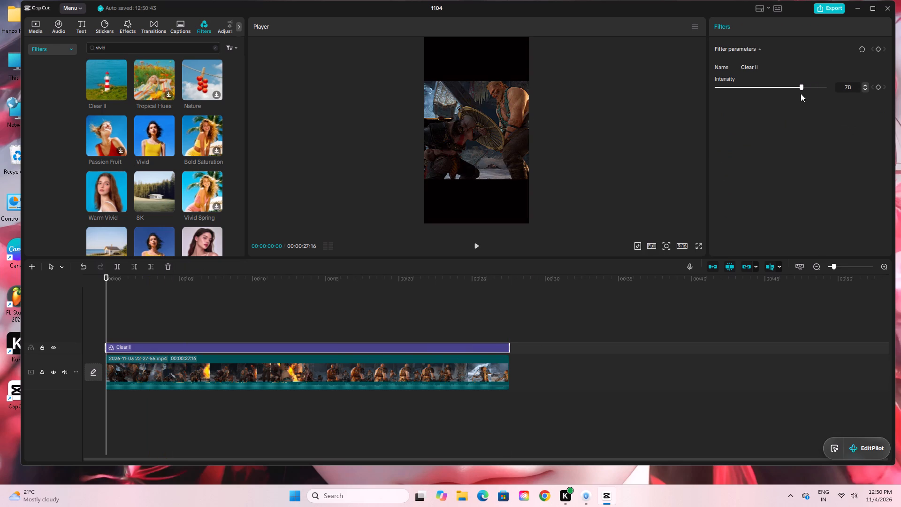
drag(801, 93, 765, 102)
drag(765, 102, 770, 108)
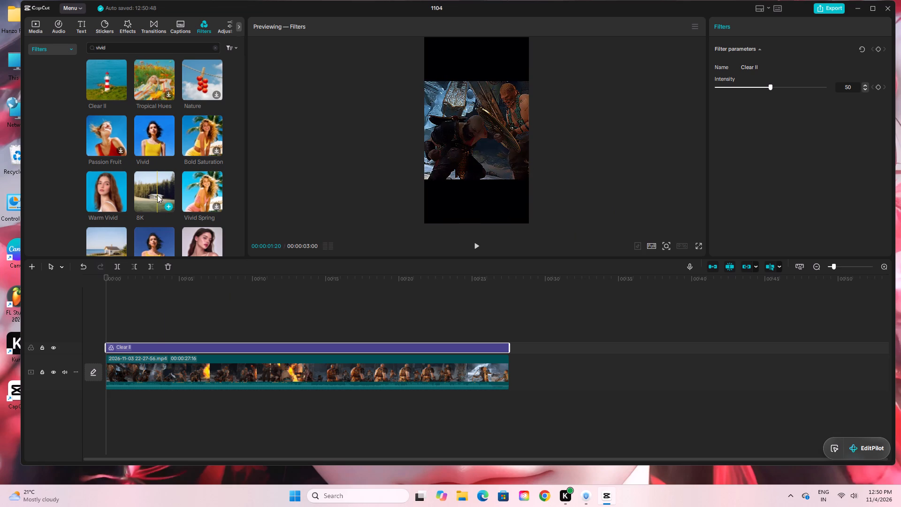
Search the filter library for "warm vivid" and add the Warm Vivid filter at the start of the timeline.
click(120, 46)
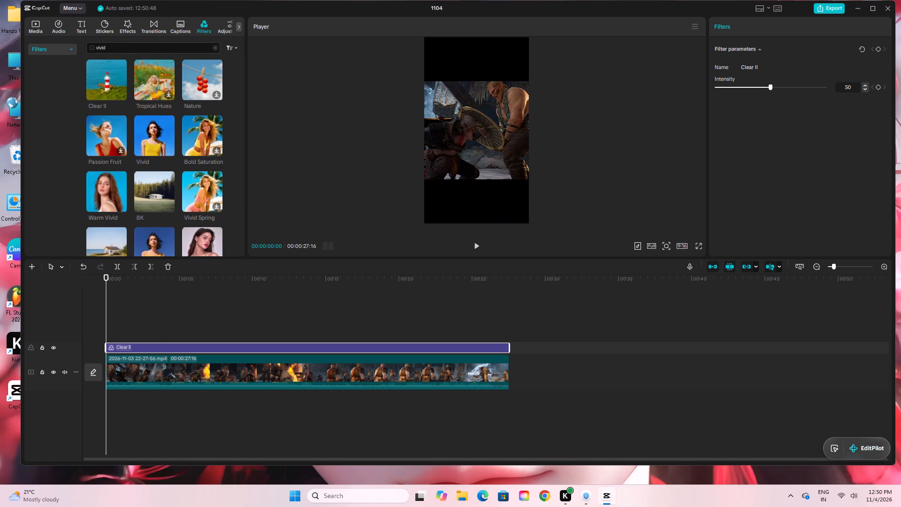
key(BackSpace)
key(BackSpace)
key(BackSpace)
key(BackSpace)
key(BackSpace)
key(BackSpace)
key(BackSpace)
key(BackSpace)
key(BackSpace)
key(BackSpace)
key(BackSpace)
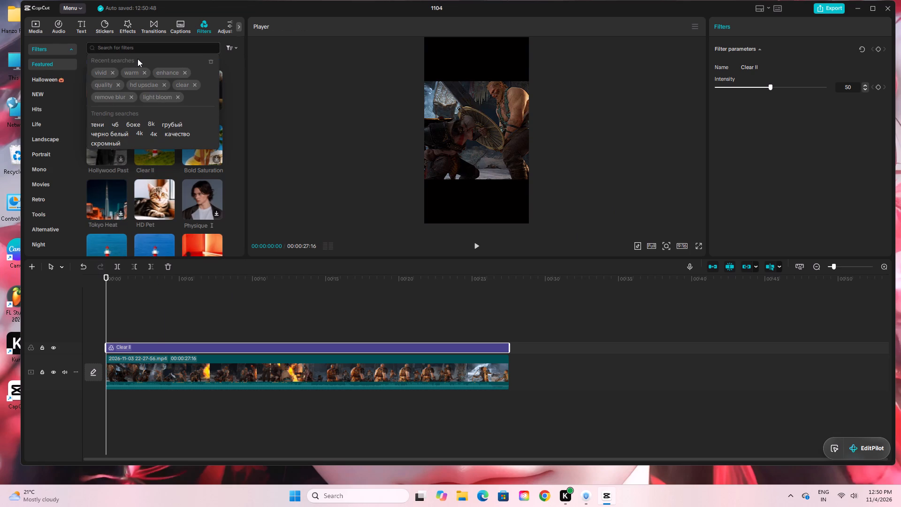
key(w)
key(a)
key(r)
key(m)
key(space)
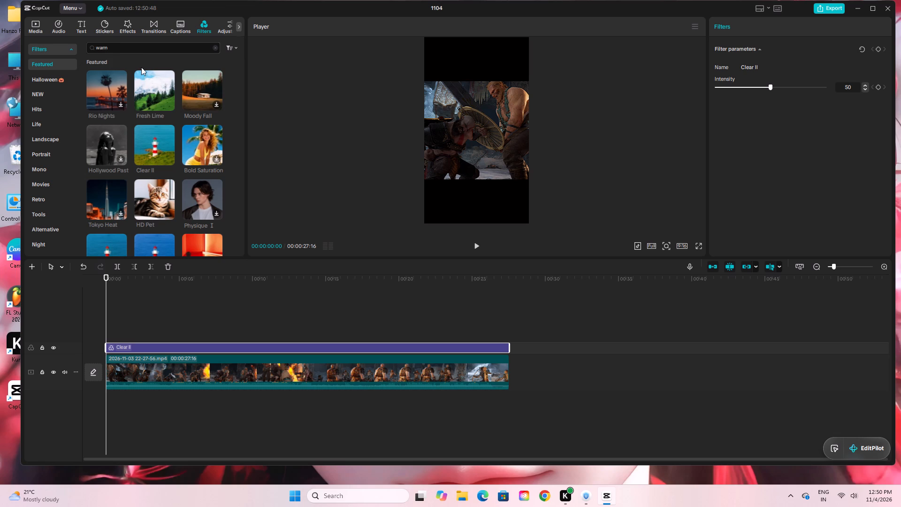
key(v)
key(i)
key(v)
key(i)
key(d)
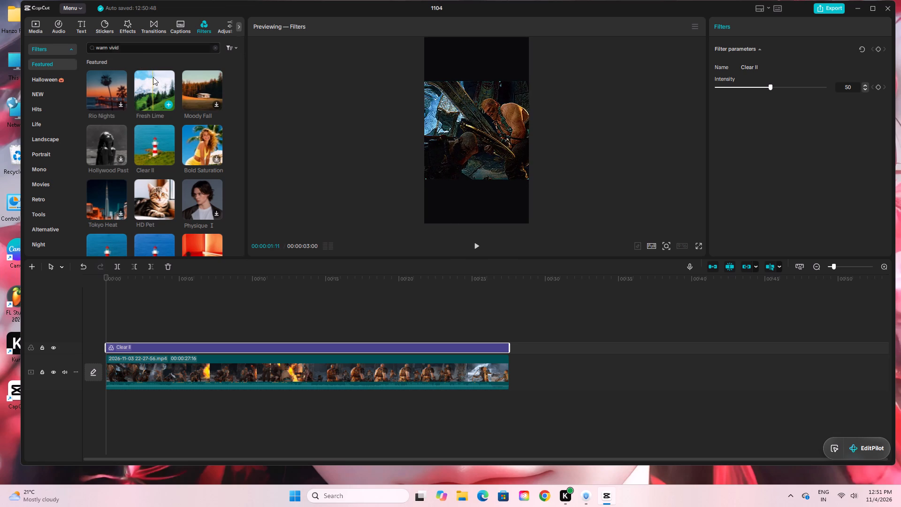
key(Return)
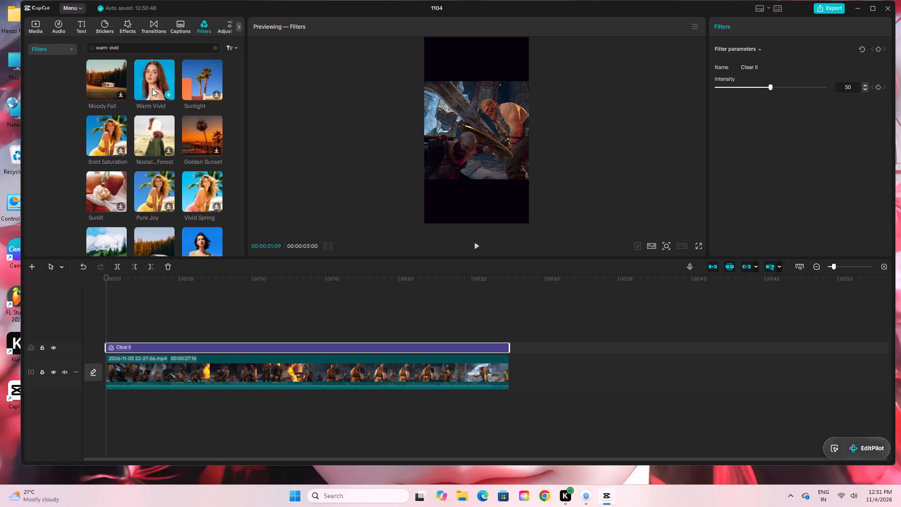
click(167, 93)
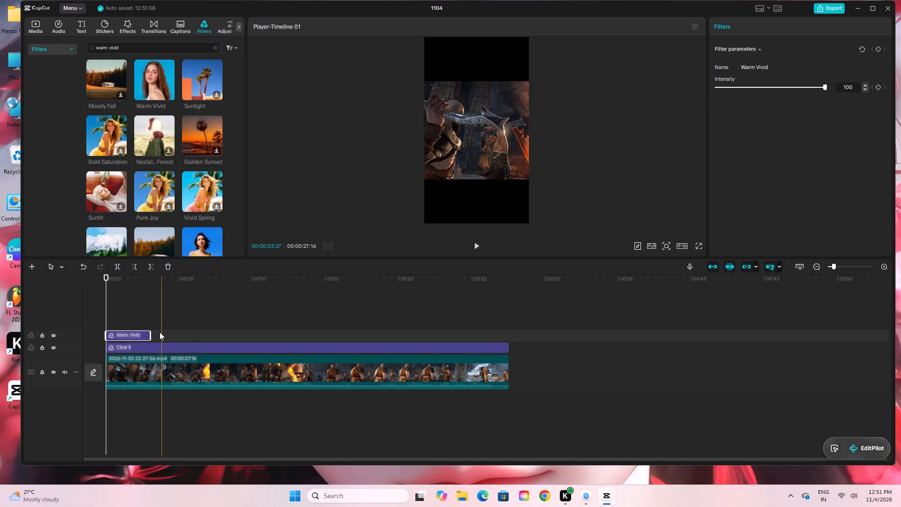
Extend the Warm Vivid filter to the end of the video clip and set its intensity to 50.
drag(151, 334, 508, 356)
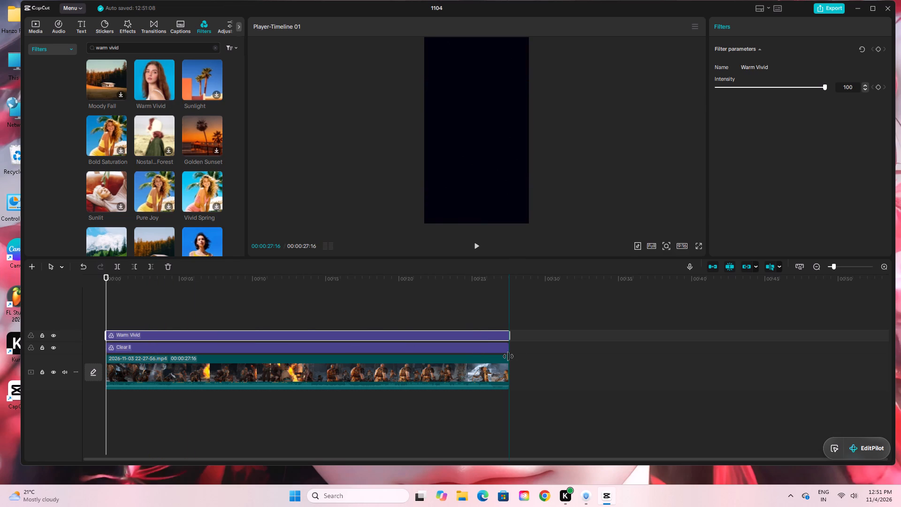
drag(508, 356, 506, 357)
drag(823, 88, 740, 104)
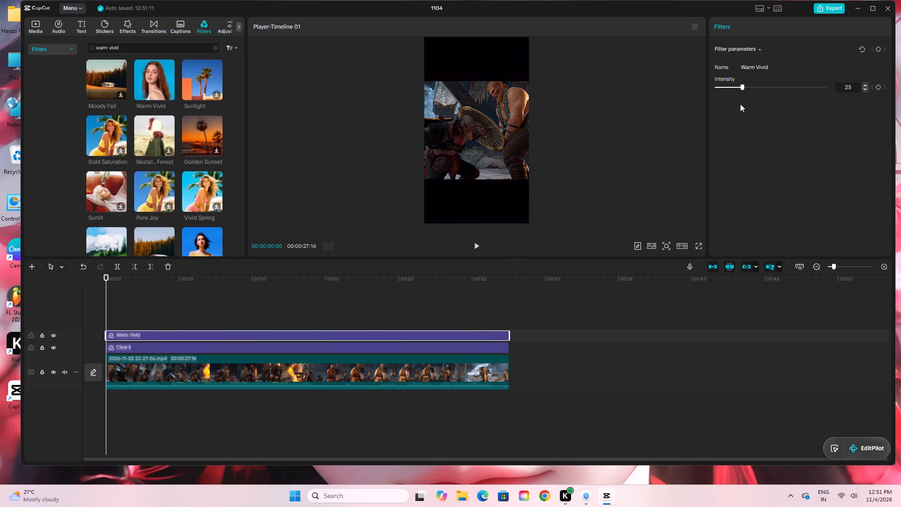
drag(740, 104, 771, 111)
drag(771, 111, 769, 115)
Add a custom adjustment layer at the start of the timeline and extend it over the whole clip.
click(229, 27)
click(226, 22)
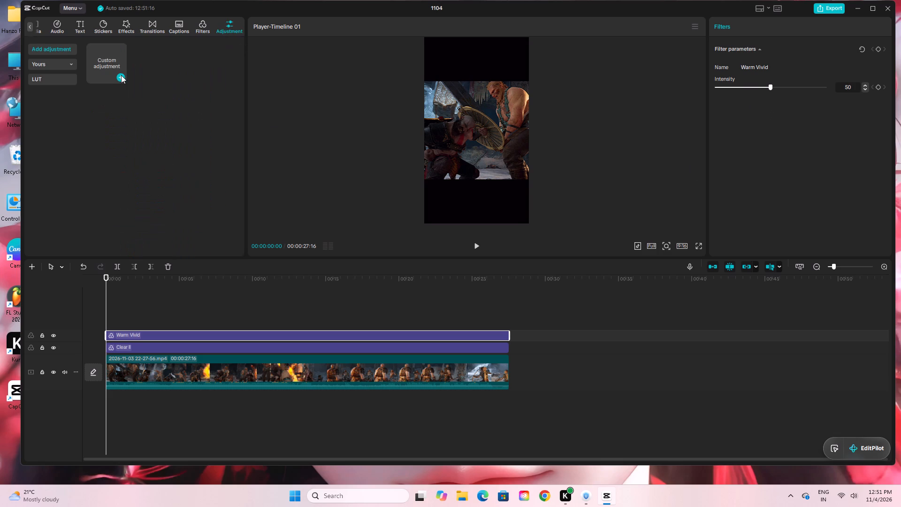
click(122, 79)
drag(149, 321, 208, 325)
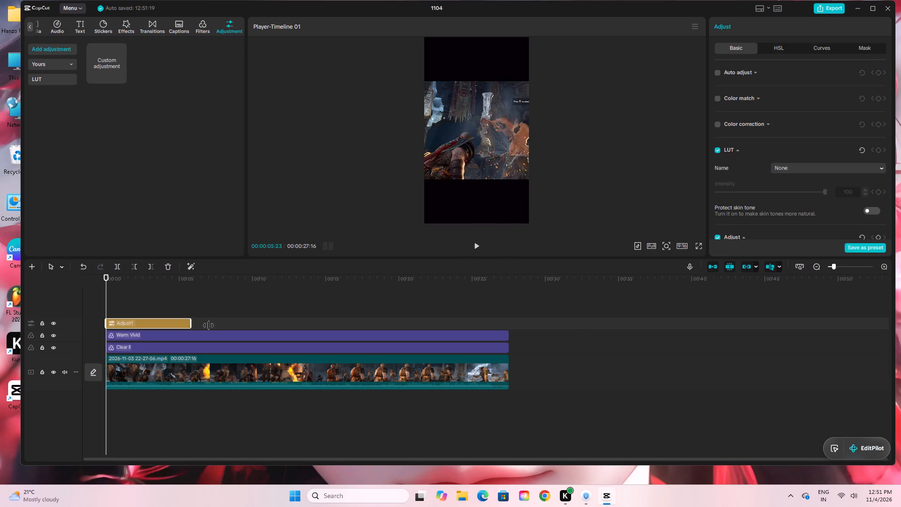
drag(208, 325, 506, 355)
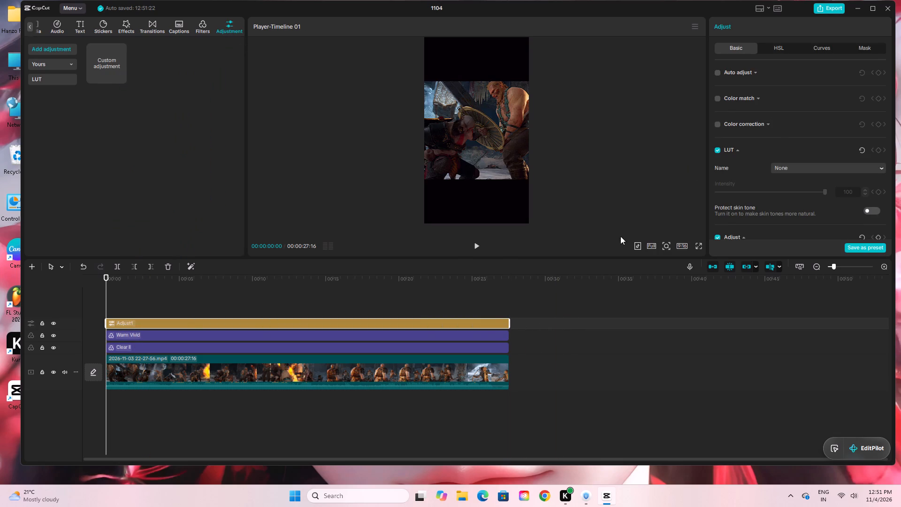
Set the adjustment layer's color values to saturation 8, temp -1 and tint -1.
scroll(794, 131, down, 3)
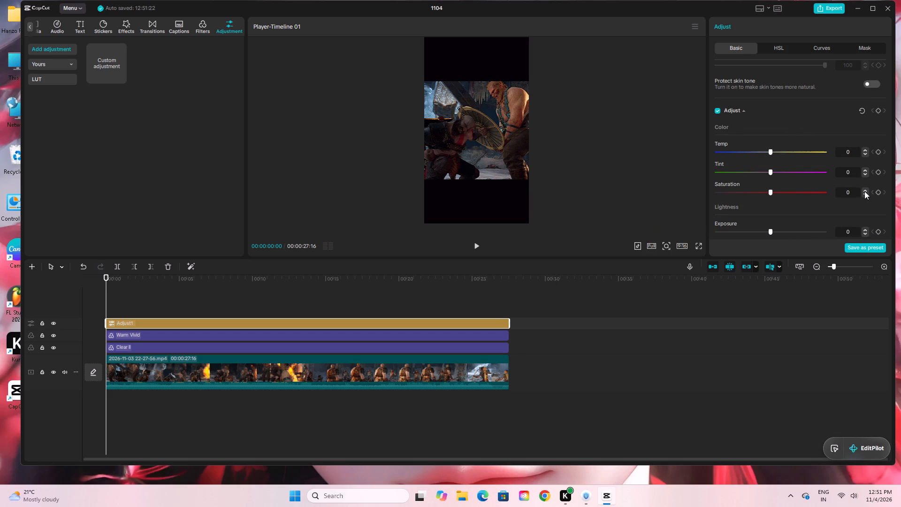
triple_click(864, 191)
click(864, 191)
triple_click(864, 190)
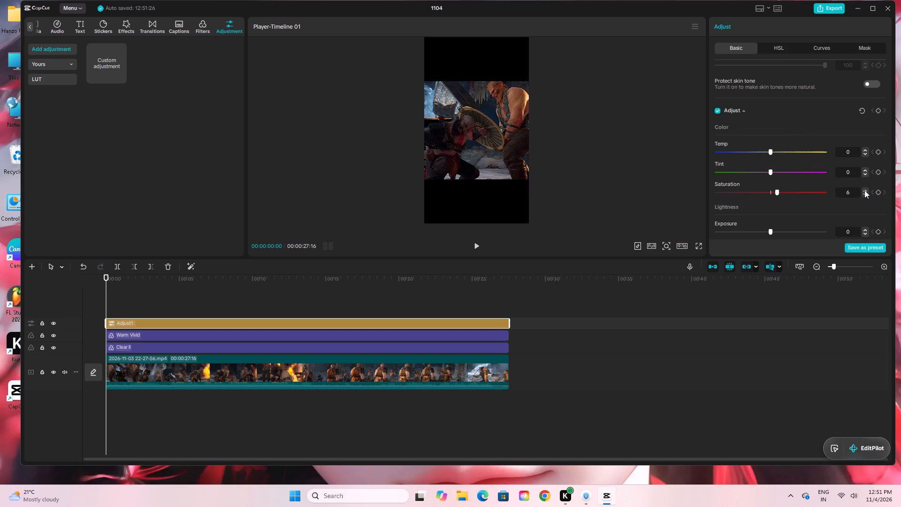
click(864, 190)
click(865, 172)
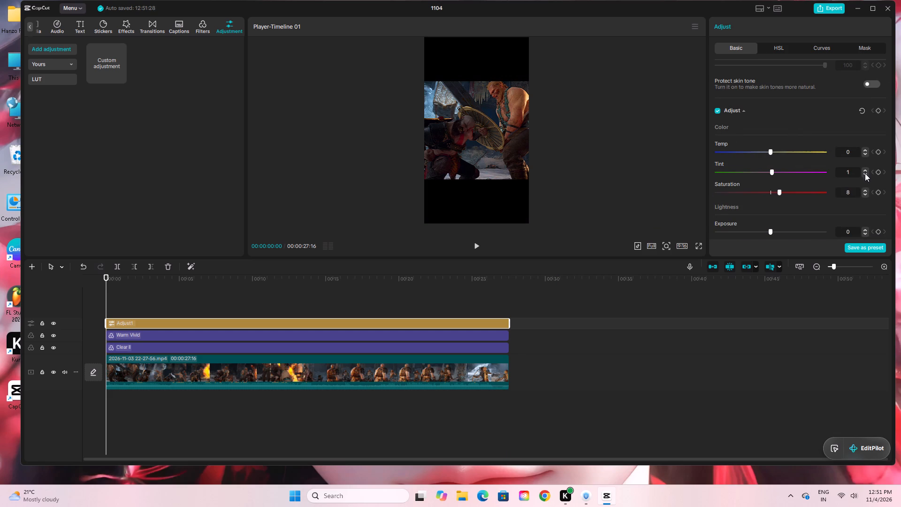
click(865, 155)
click(866, 174)
scroll(861, 180, down, 1)
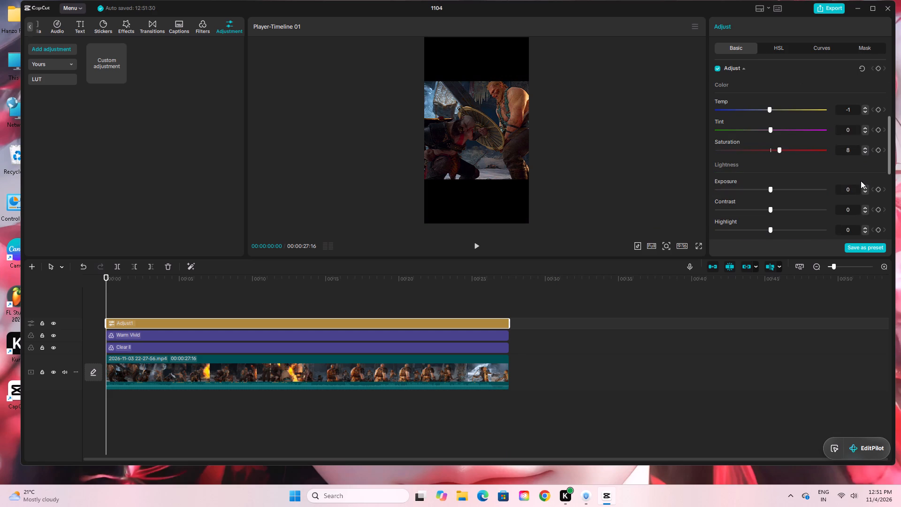
click(867, 131)
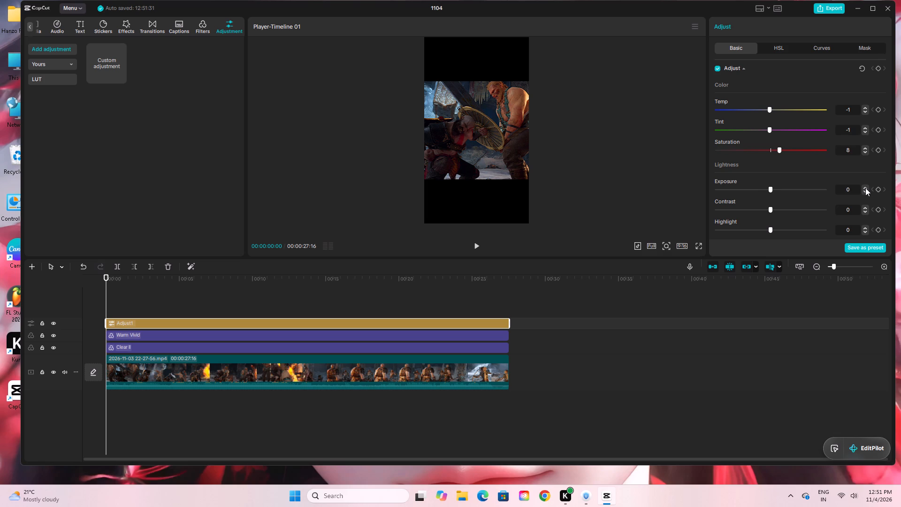
Raise the adjustment layer's exposure to 10.
triple_click(865, 188)
triple_click(865, 187)
click(865, 185)
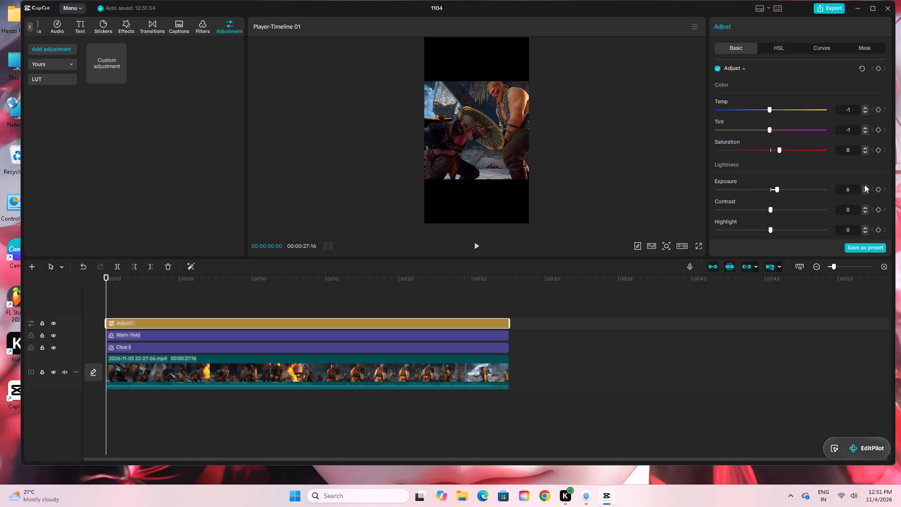
double_click(864, 184)
triple_click(864, 187)
click(864, 187)
Set the adjustment layer's highlight to 4 and its brilliance to 5.
scroll(850, 219, down, 1)
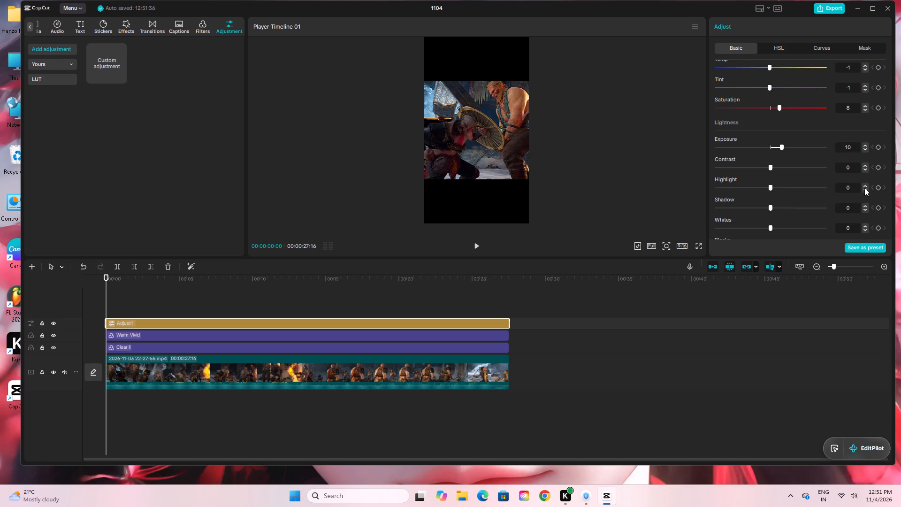
double_click(864, 188)
triple_click(865, 185)
click(865, 185)
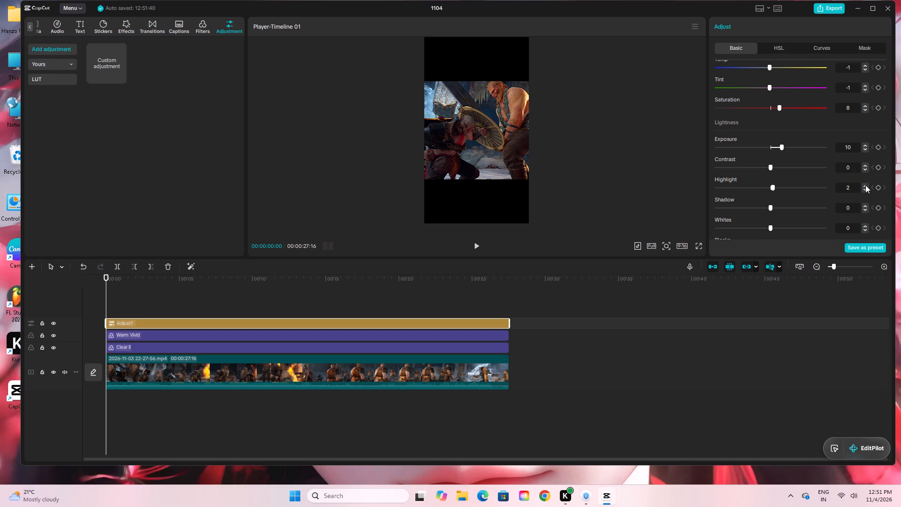
double_click(865, 185)
scroll(862, 186, down, 2)
triple_click(866, 184)
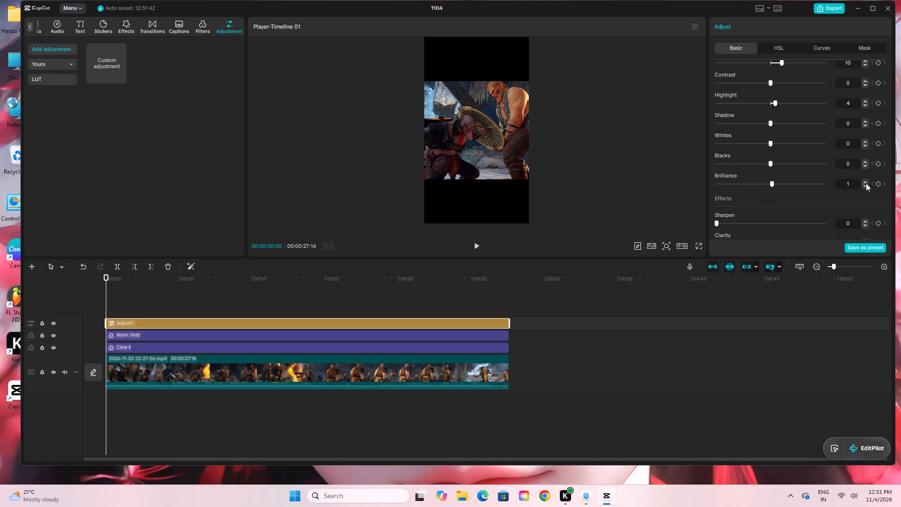
double_click(866, 182)
Set the adjustment layer's sharpen effect to 13 and its clarity to 20.
scroll(836, 217, down, 1)
drag(718, 181, 731, 185)
drag(719, 203, 740, 206)
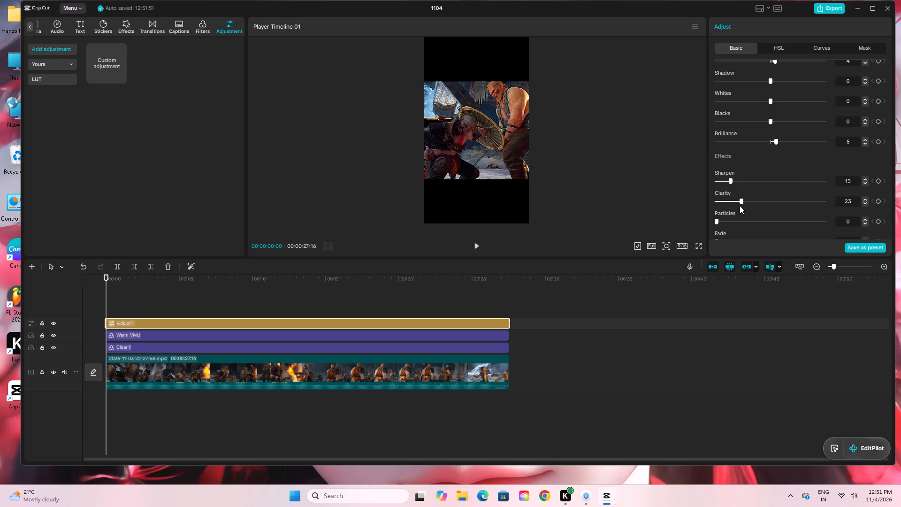
drag(740, 206, 736, 207)
Hide the adjustment track and show it again to compare the picture with and without the adjustment.
click(51, 323)
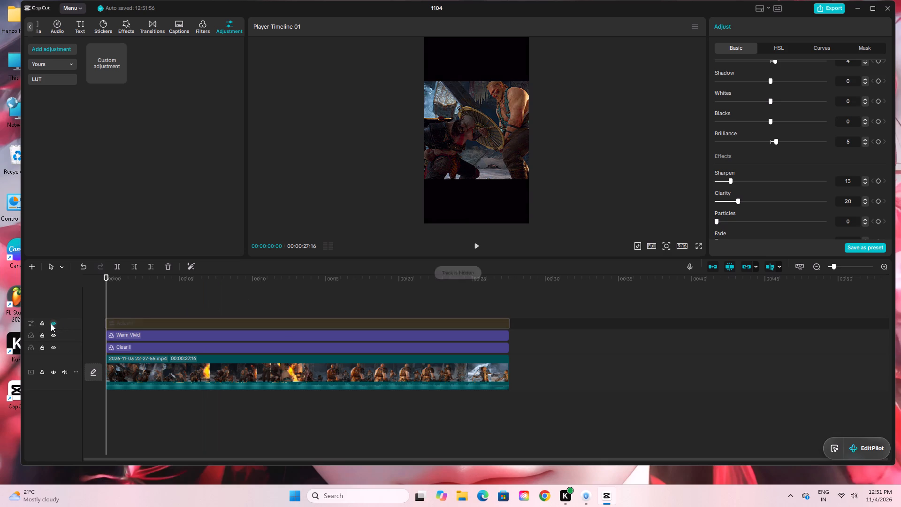
click(51, 323)
Play the clip full screen to review the color adjustments, and return to the start of the timeline.
click(700, 246)
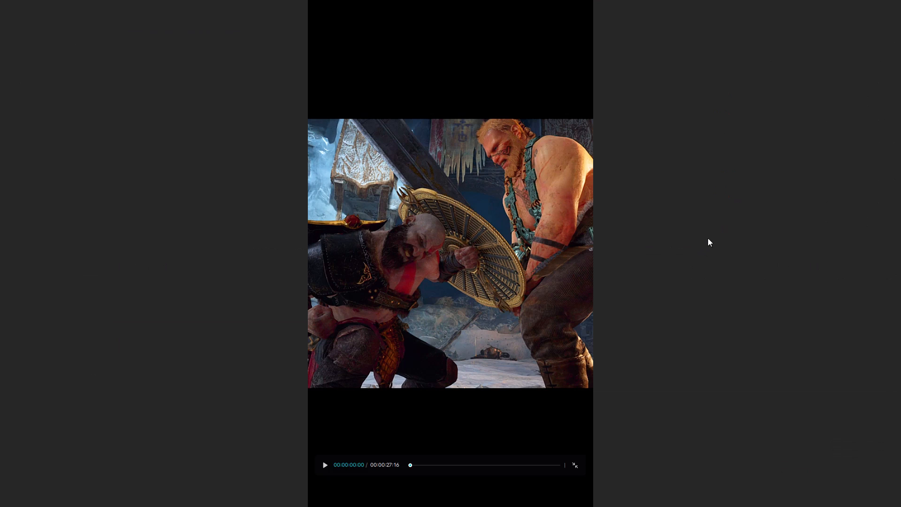
click(328, 467)
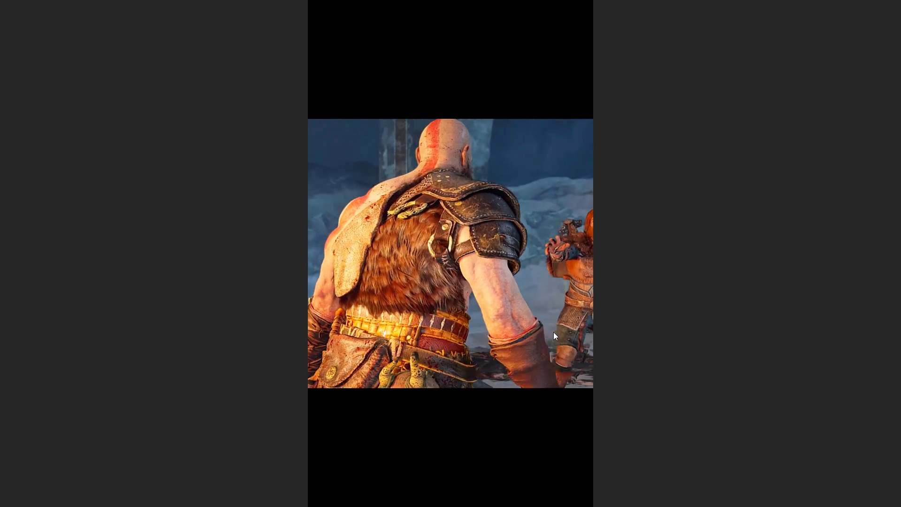
click(553, 332)
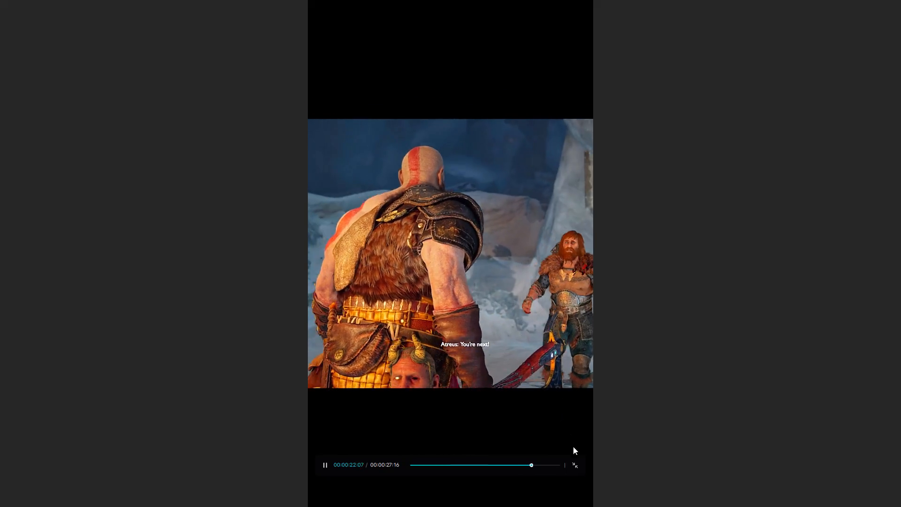
click(578, 467)
click(478, 247)
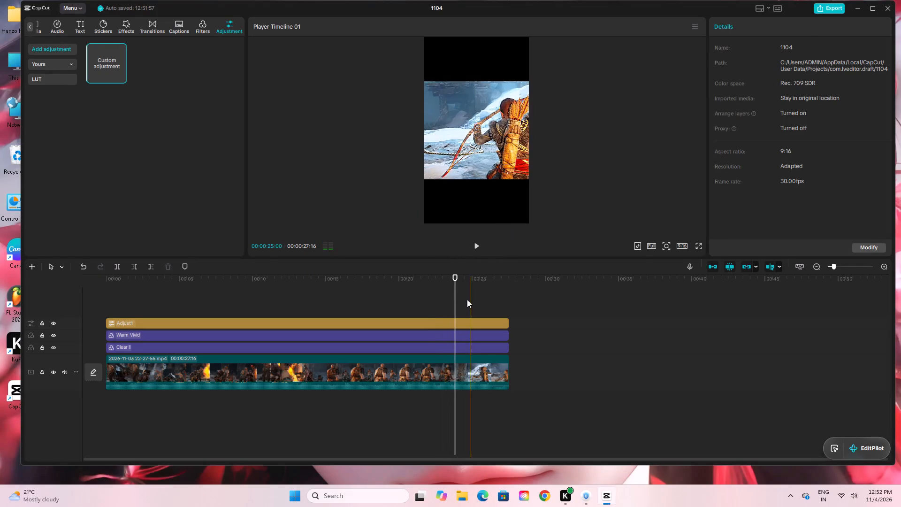
drag(455, 284, 27, 292)
Set the adjustment layer's exposure to 11 and its saturation to 9.
click(221, 317)
click(330, 323)
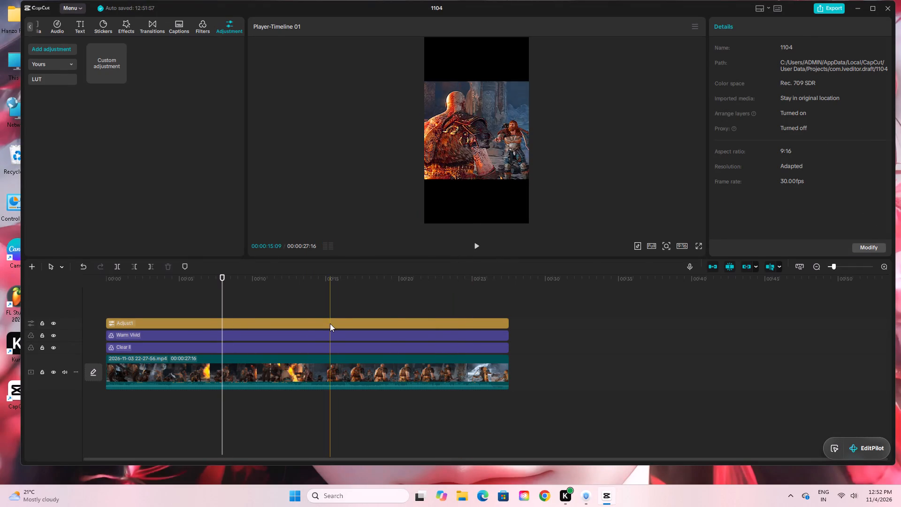
scroll(796, 161, down, 4)
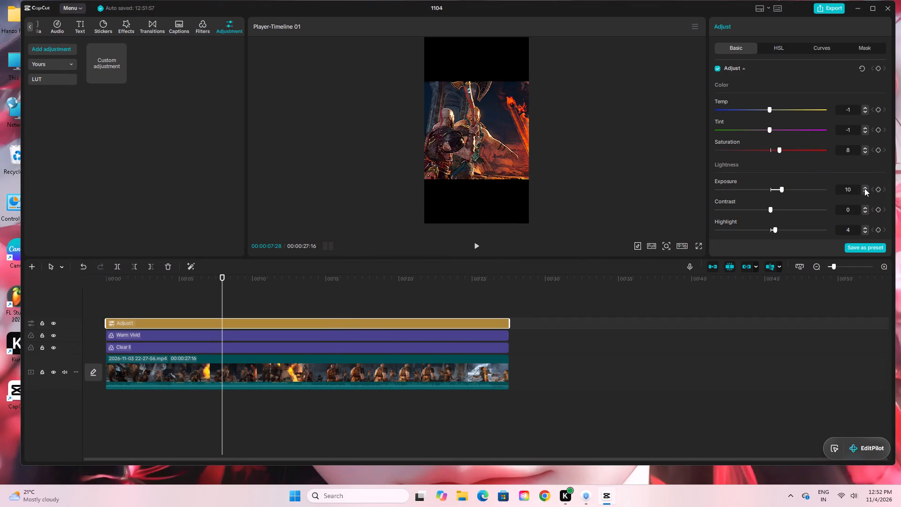
click(864, 188)
click(865, 148)
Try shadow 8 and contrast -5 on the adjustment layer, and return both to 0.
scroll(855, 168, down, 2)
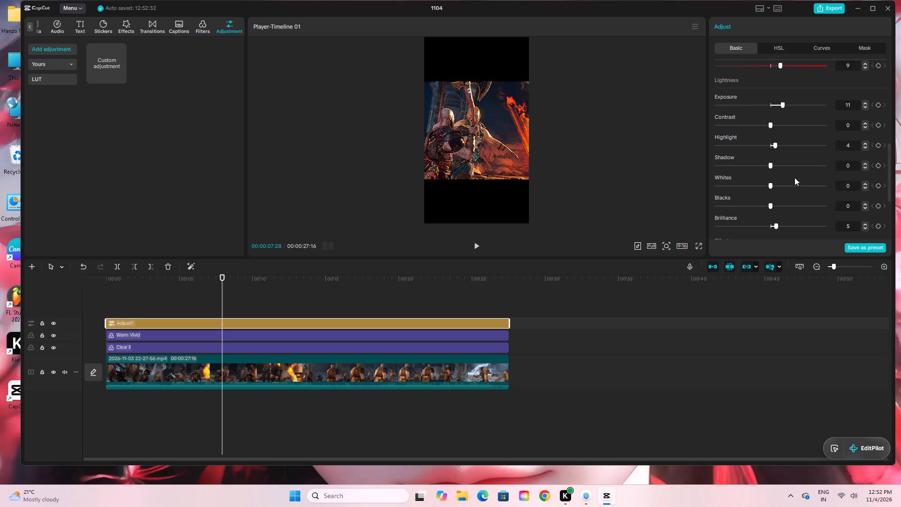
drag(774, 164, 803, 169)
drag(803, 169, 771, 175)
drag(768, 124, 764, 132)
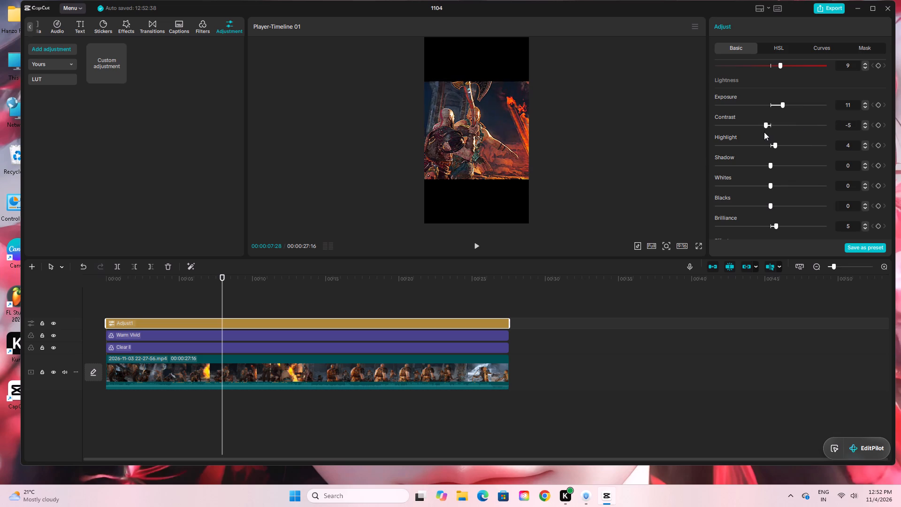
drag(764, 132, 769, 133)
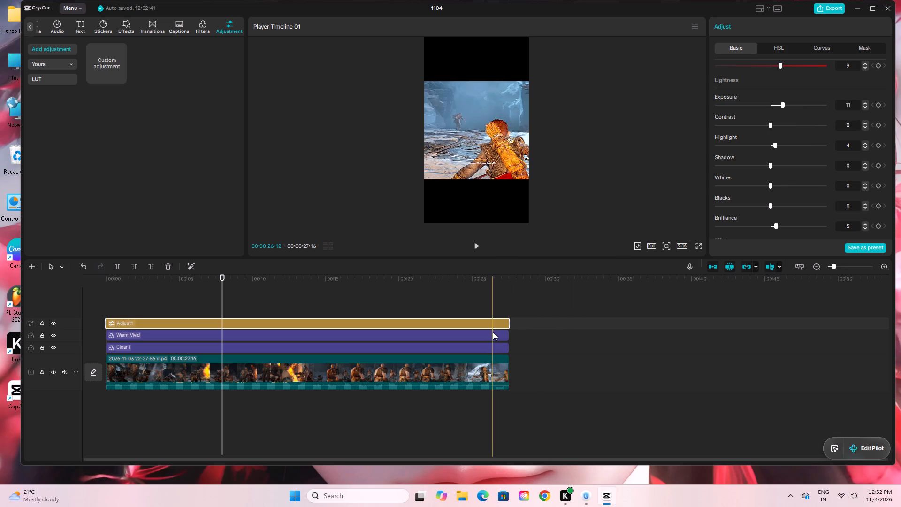
Select the Clear II filter, enlarge the preview, and play the opening seconds of the clip to check the picture.
click(493, 332)
click(468, 345)
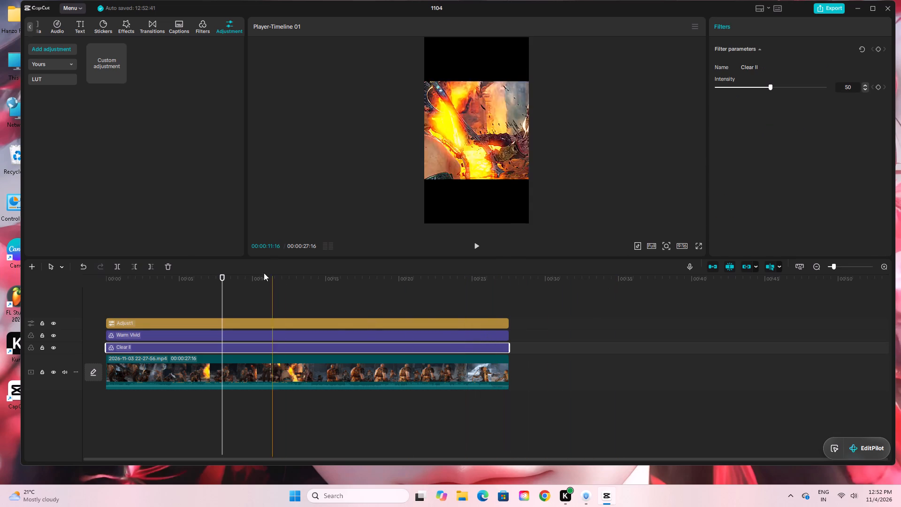
drag(214, 282, 105, 289)
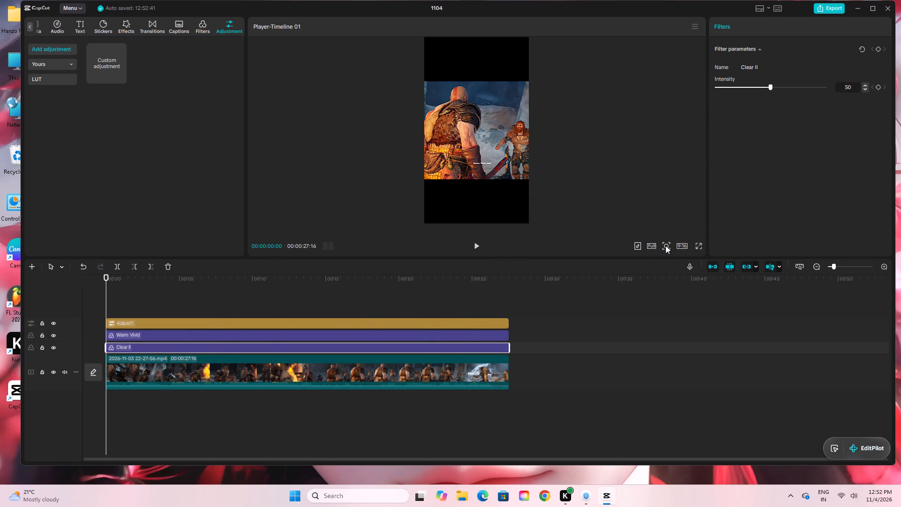
click(665, 246)
drag(650, 262, 661, 262)
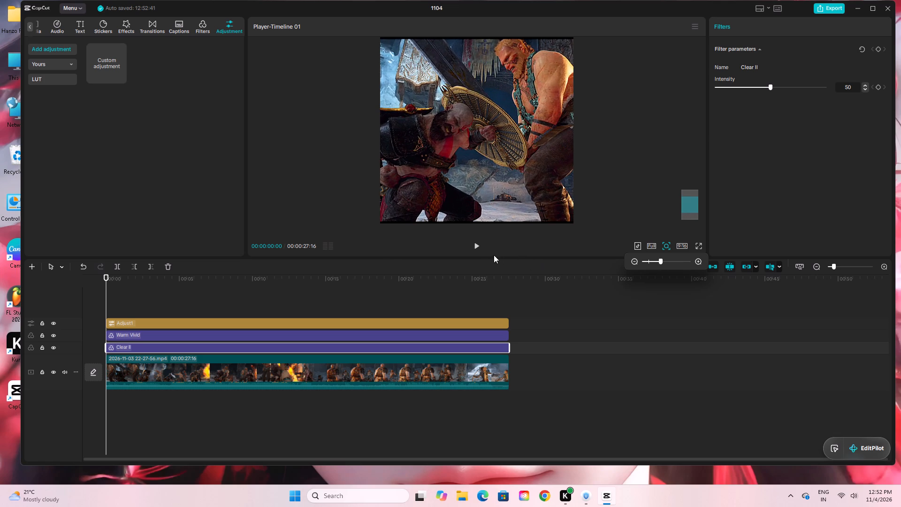
click(477, 246)
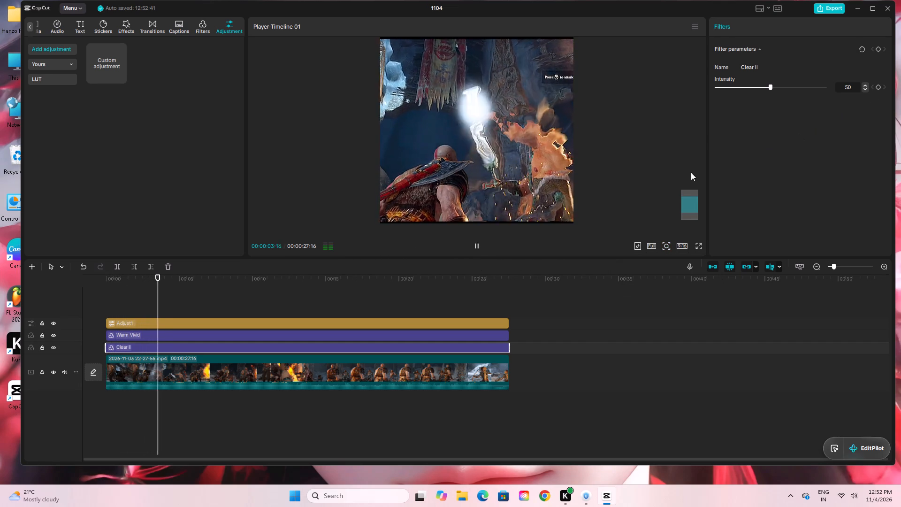
click(477, 249)
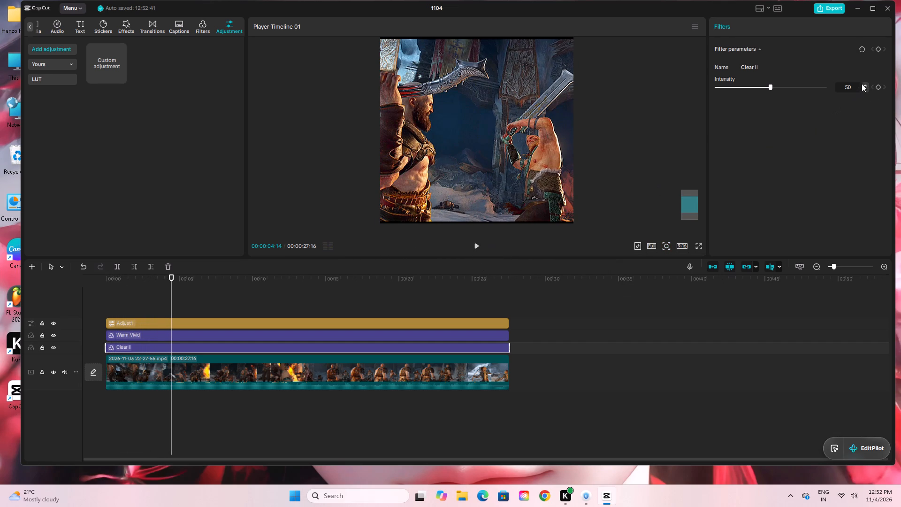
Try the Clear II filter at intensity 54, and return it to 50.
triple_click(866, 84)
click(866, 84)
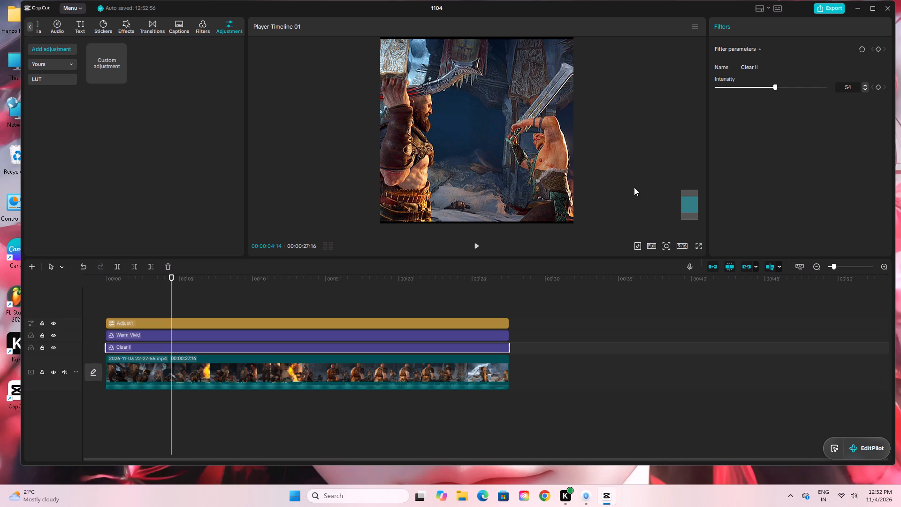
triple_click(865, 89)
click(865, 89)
Play the clip on to about the 9-second mark to check the picture.
click(477, 243)
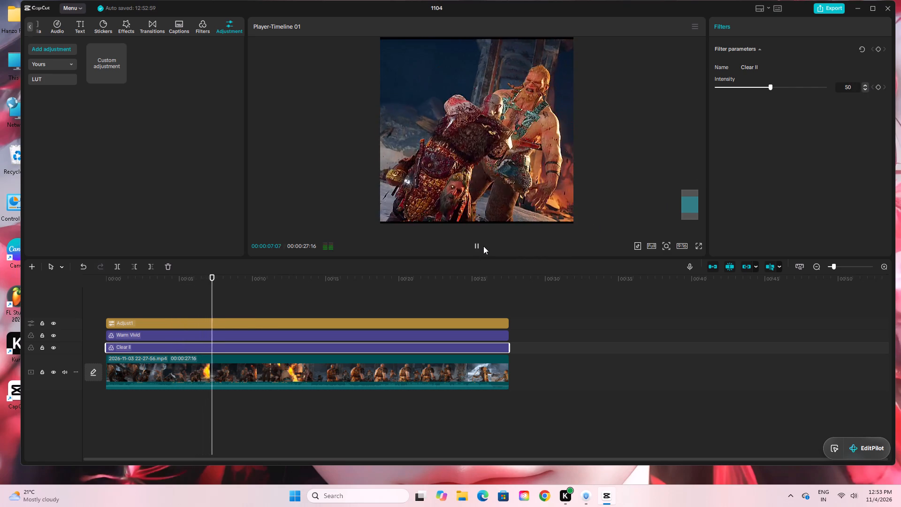
click(475, 245)
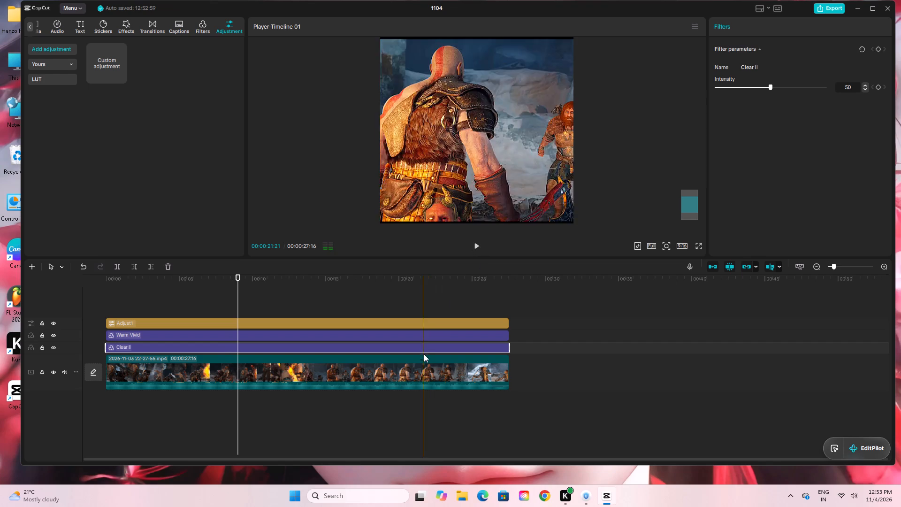
Raise the video clip's audio volume to 2.0 dB.
click(427, 376)
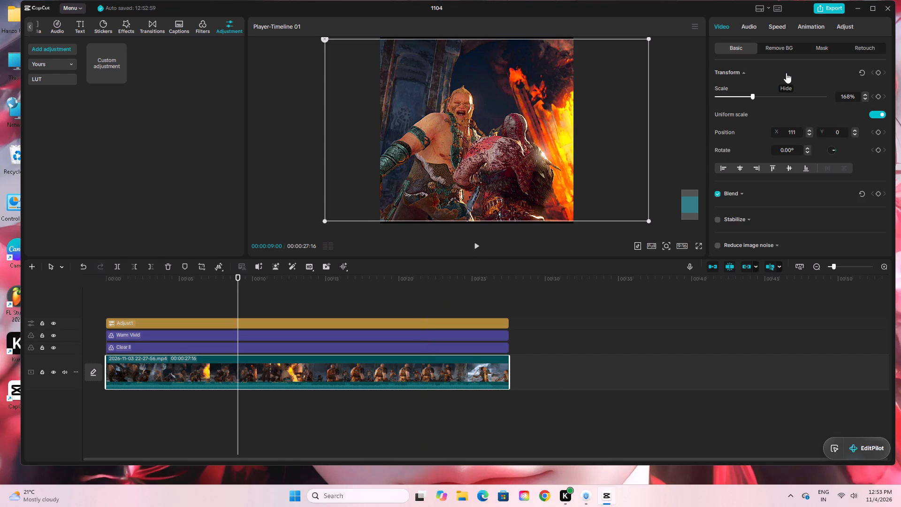
click(749, 27)
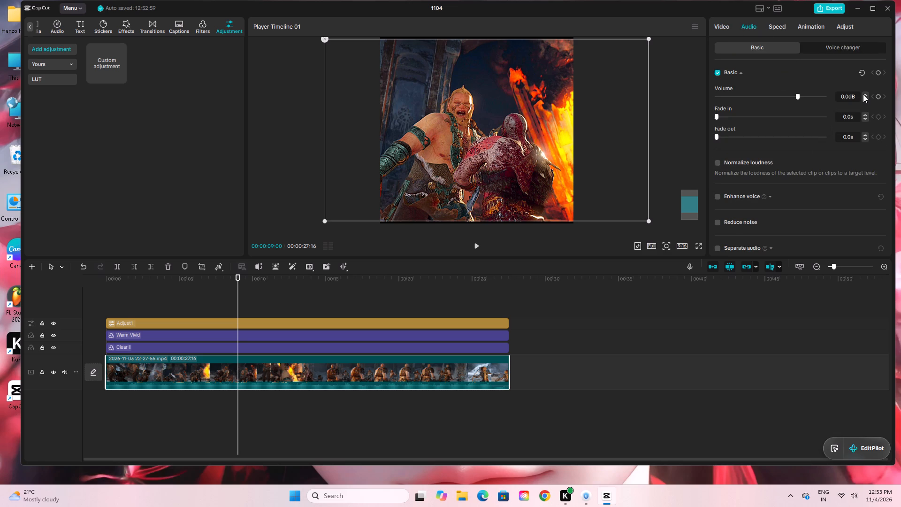
triple_click(863, 94)
triple_click(863, 94)
triple_click(863, 94)
triple_click(863, 94)
triple_click(863, 94)
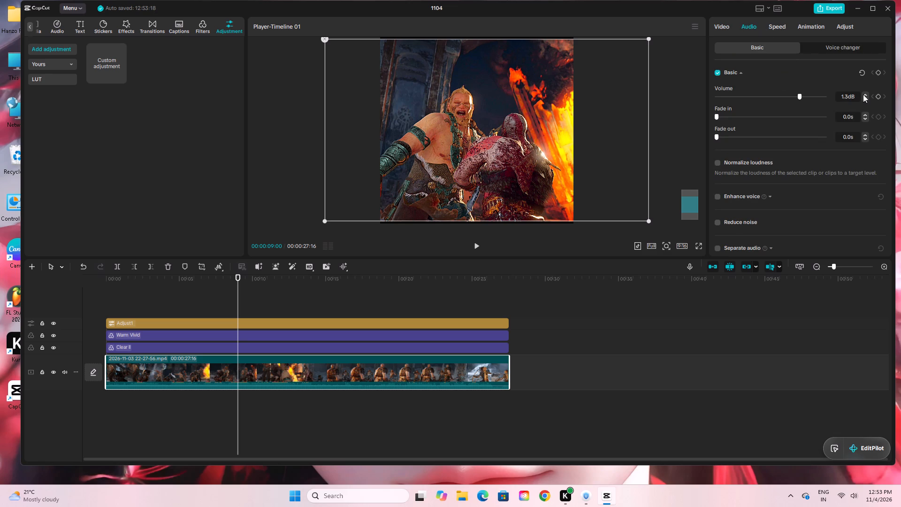
triple_click(863, 94)
double_click(863, 94)
Play the clip full screen, going back to its beginning, to check the sound and picture.
click(477, 248)
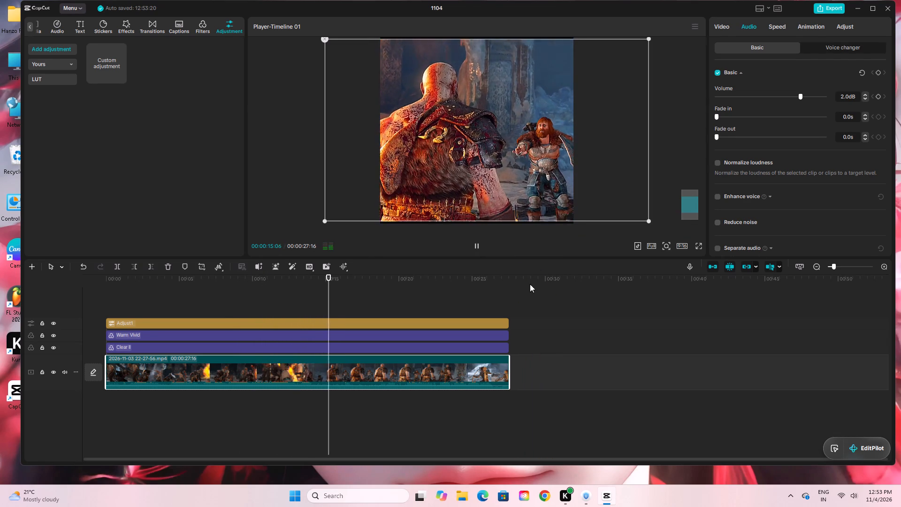
click(701, 246)
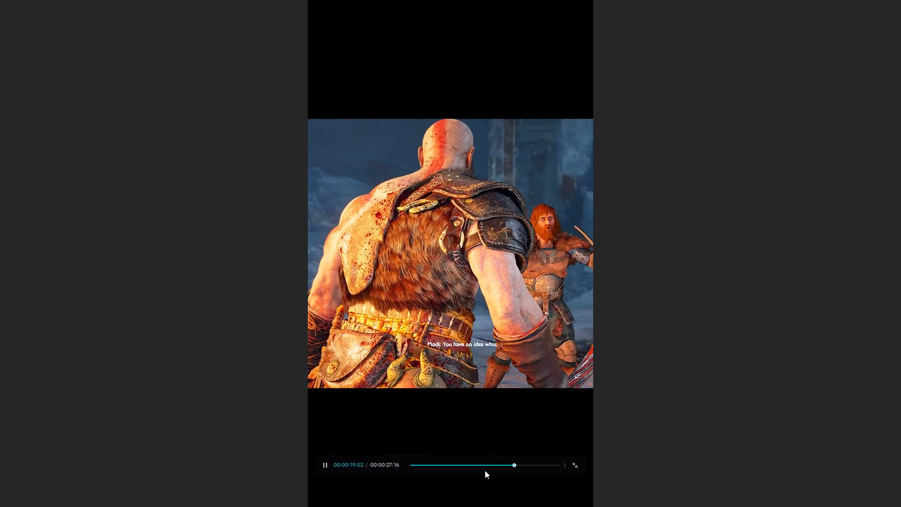
click(484, 464)
click(440, 462)
click(425, 464)
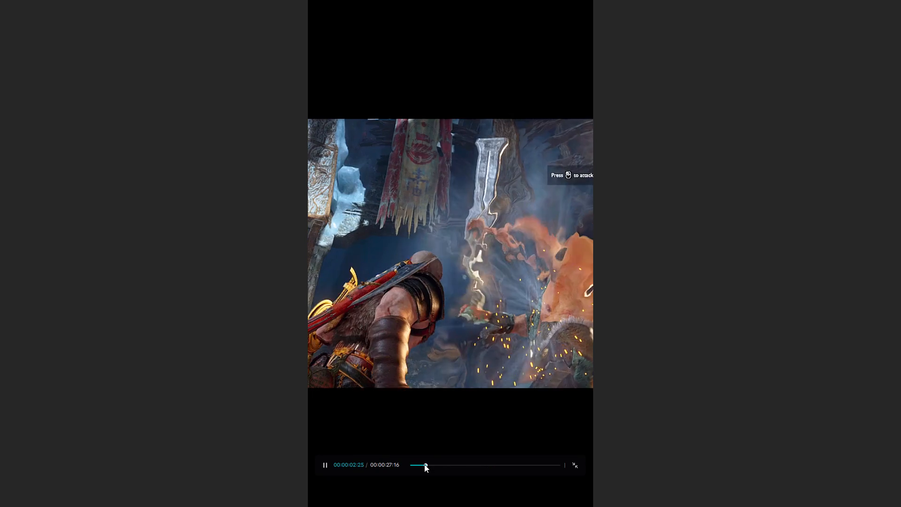
drag(424, 464, 380, 468)
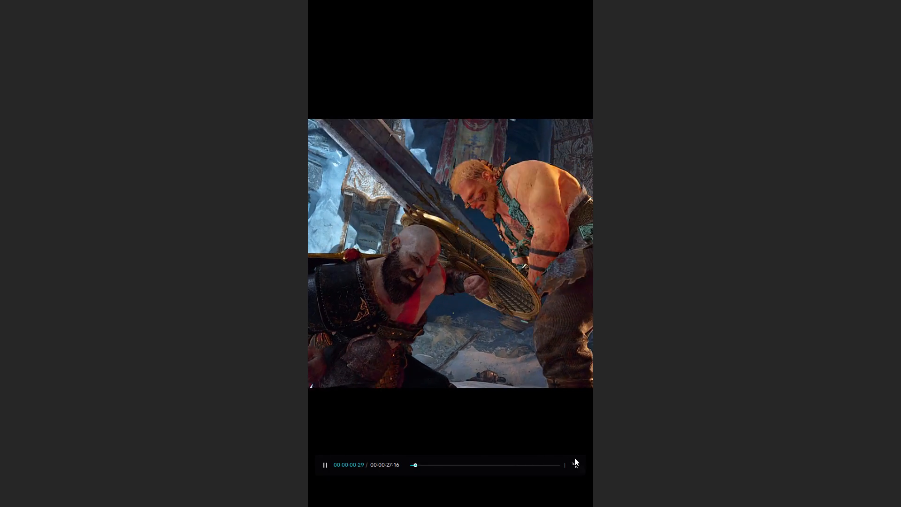
click(575, 469)
click(473, 247)
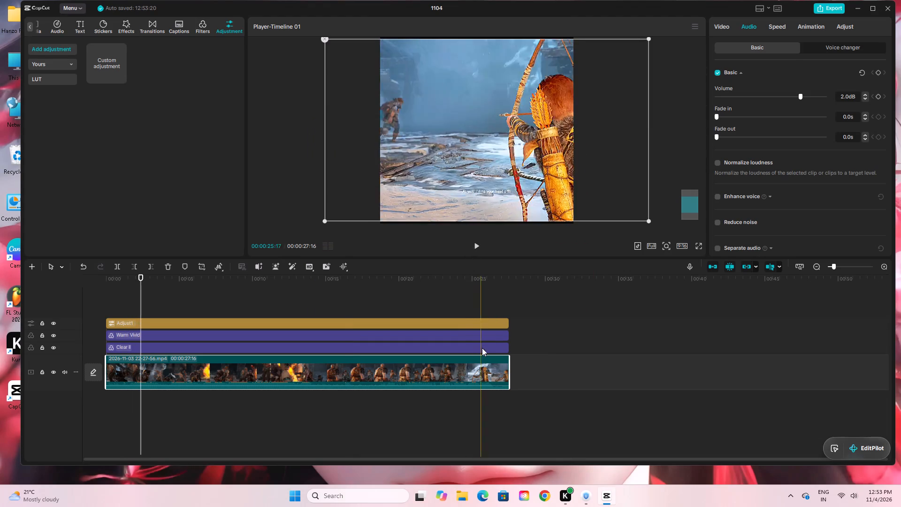
Raise the adjustment layer's exposure slightly, to 12 or just above.
click(457, 323)
scroll(880, 149, down, 4)
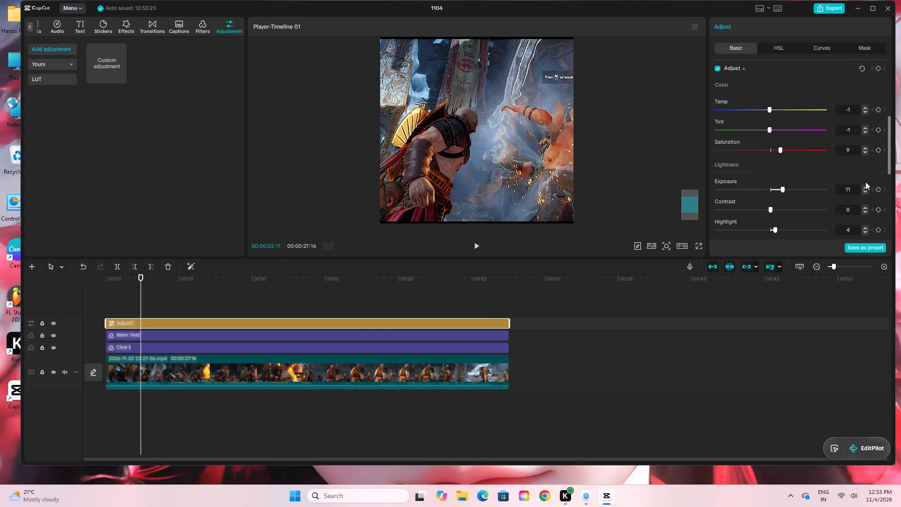
click(865, 187)
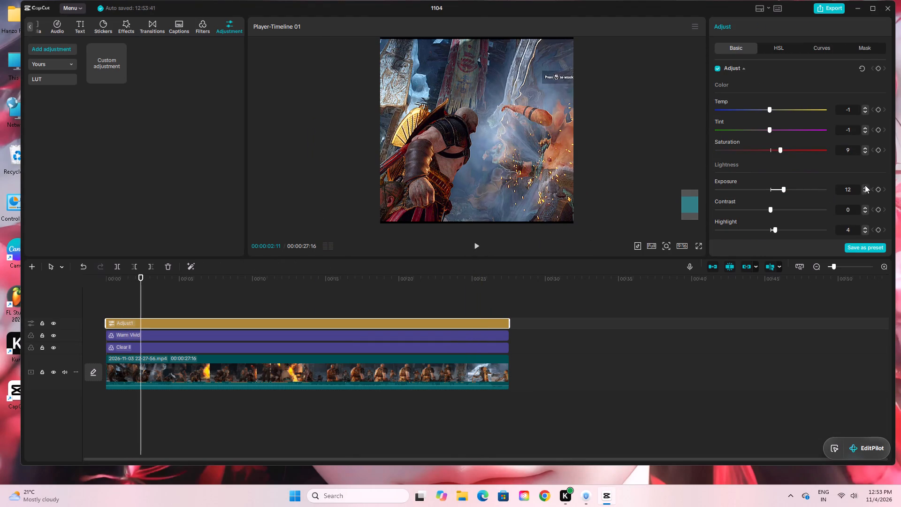
click(866, 185)
click(865, 186)
Play the clip full screen on from about the 2-second mark to check the picture with the new exposure.
click(700, 244)
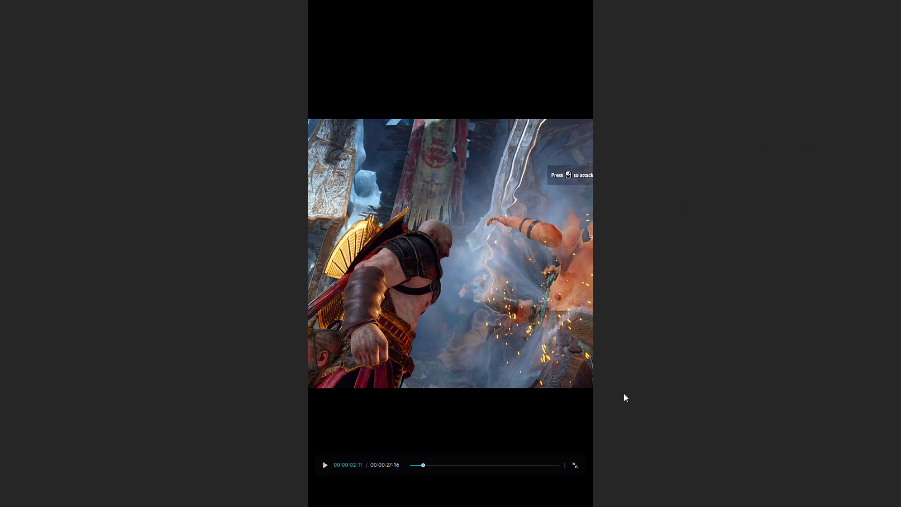
click(324, 468)
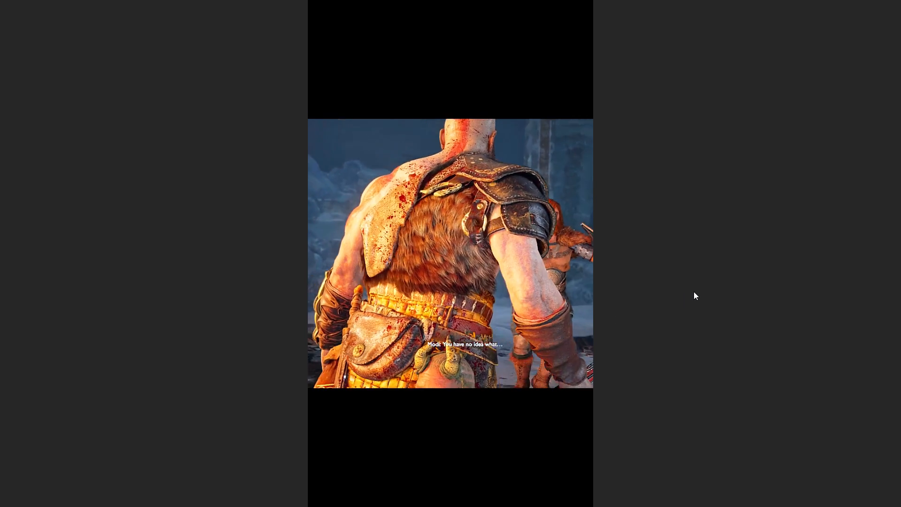
click(694, 292)
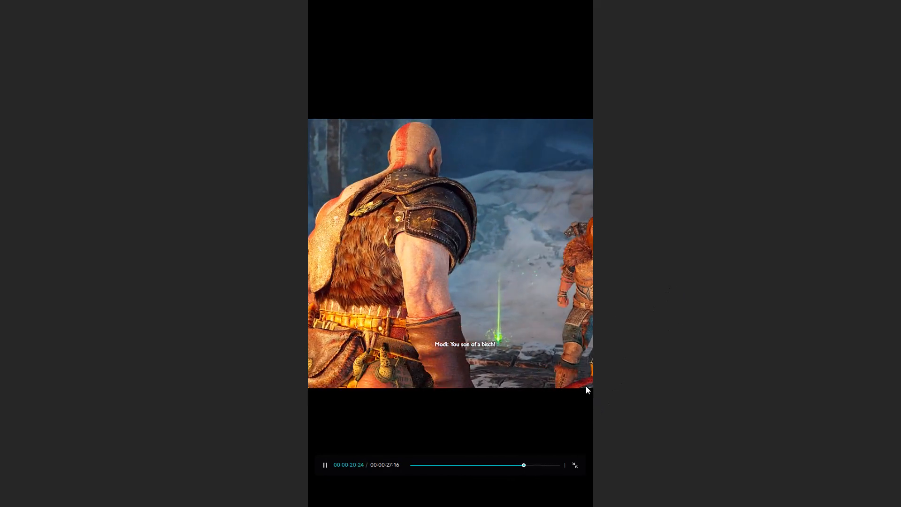
click(576, 467)
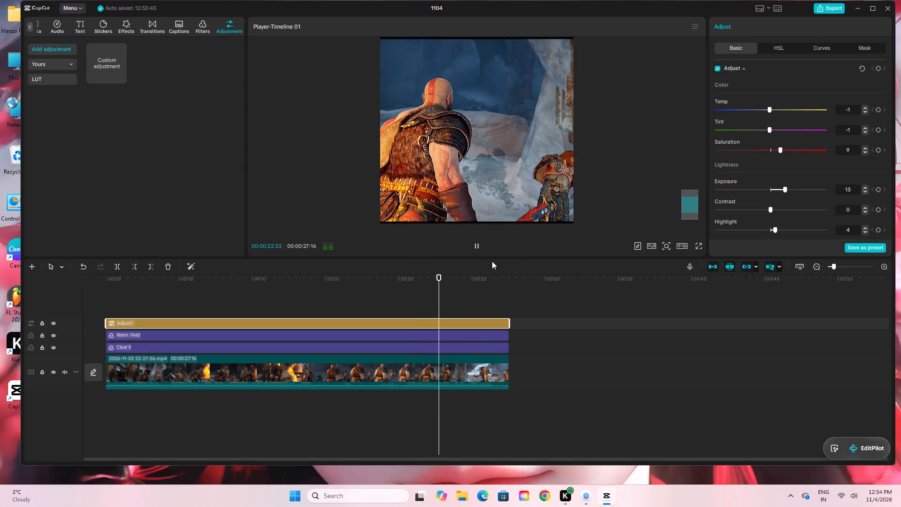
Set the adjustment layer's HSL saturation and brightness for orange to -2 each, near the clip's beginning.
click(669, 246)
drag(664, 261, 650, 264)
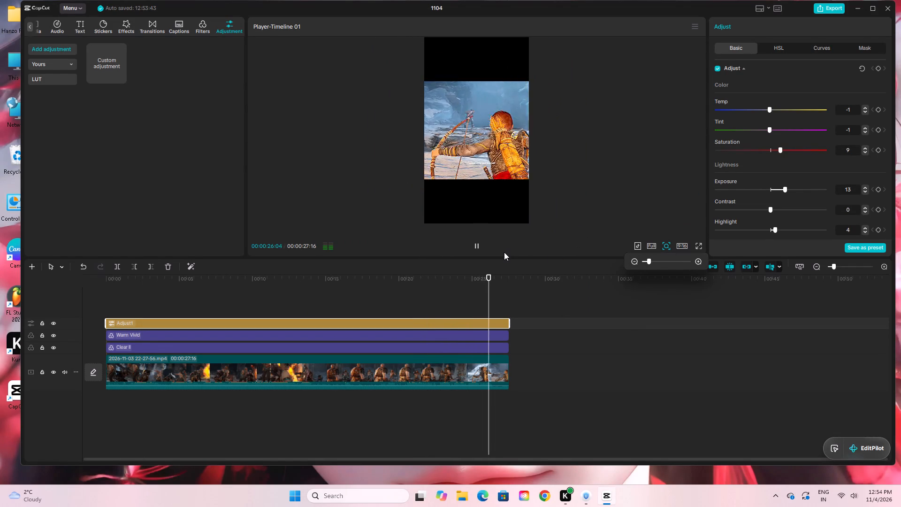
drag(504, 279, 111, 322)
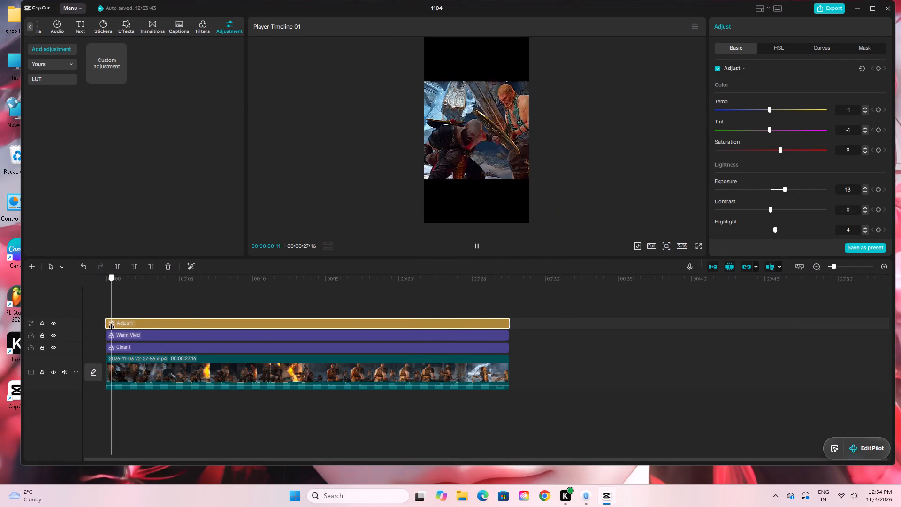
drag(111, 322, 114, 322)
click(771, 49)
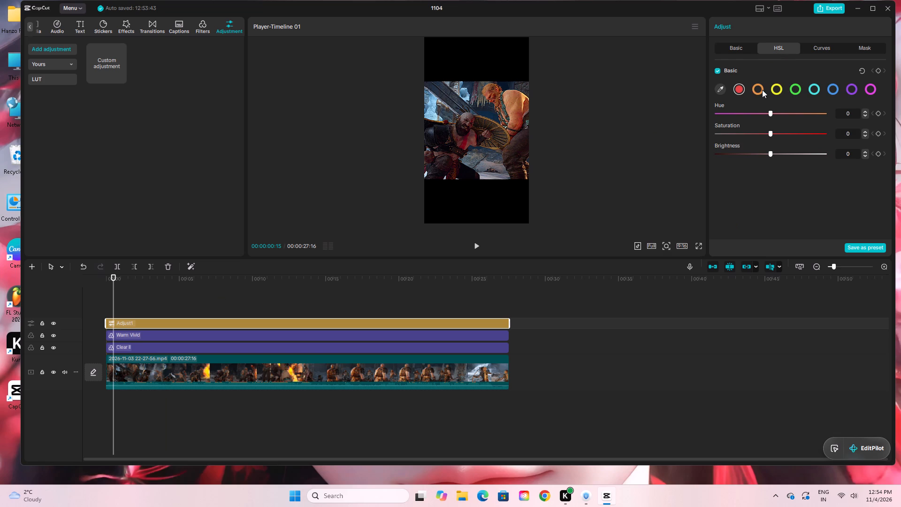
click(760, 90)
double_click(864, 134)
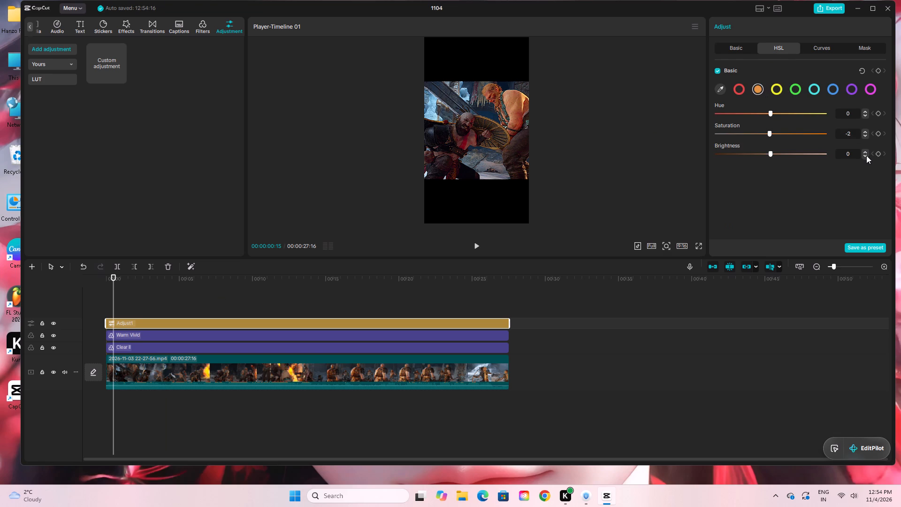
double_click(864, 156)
Play the clip full screen, and compare the picture with the adjustment track hidden and shown.
click(479, 246)
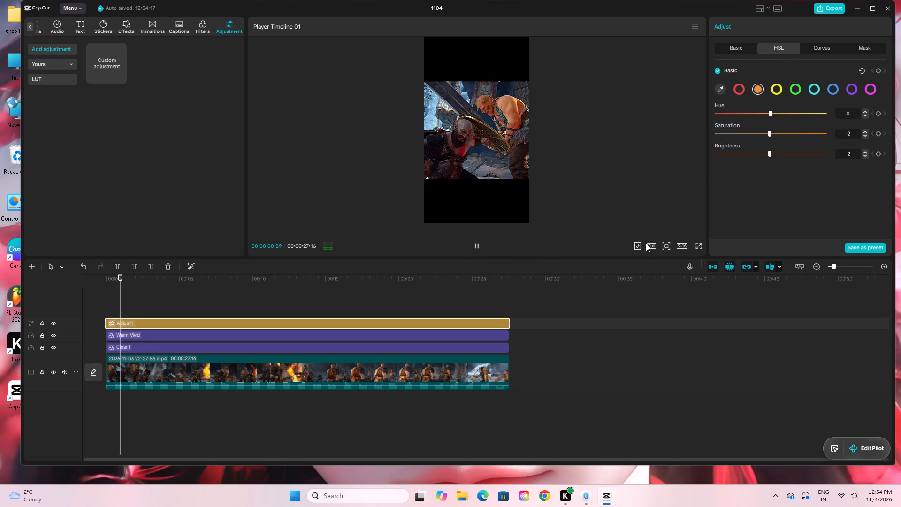
click(698, 245)
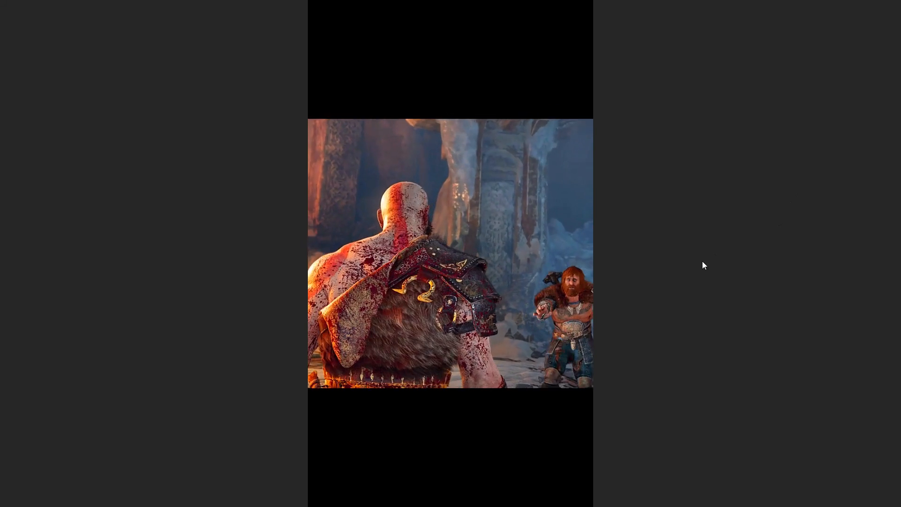
click(534, 381)
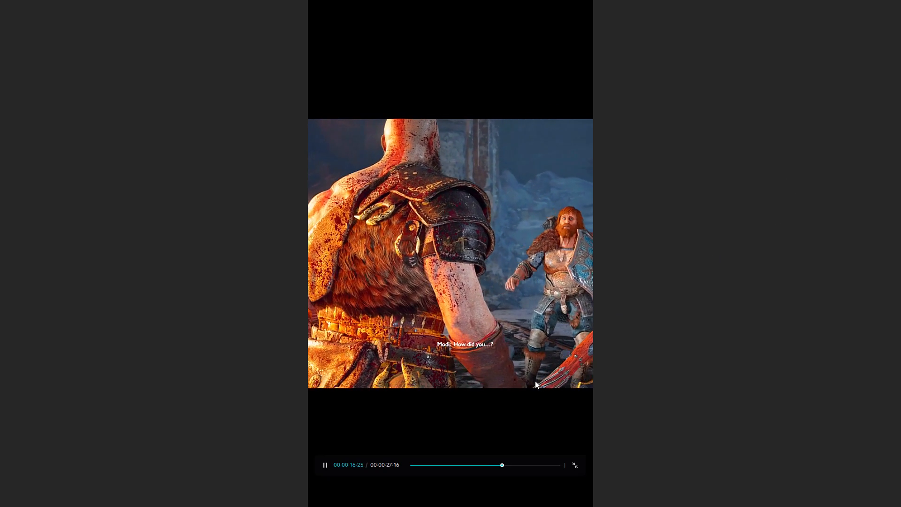
click(575, 466)
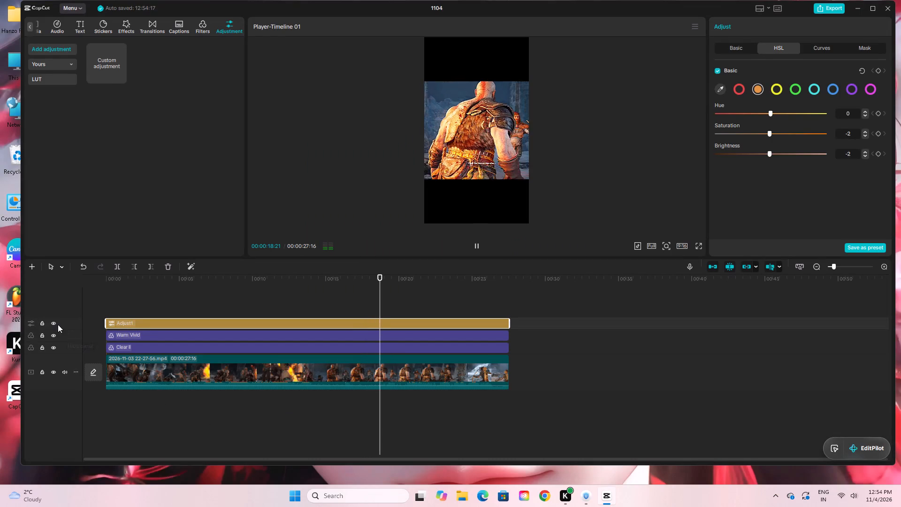
click(54, 324)
click(54, 324)
click(54, 324)
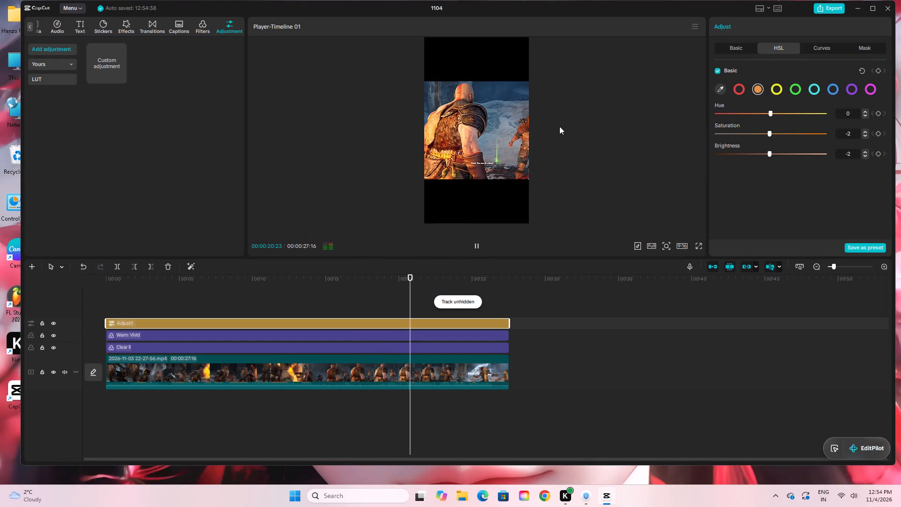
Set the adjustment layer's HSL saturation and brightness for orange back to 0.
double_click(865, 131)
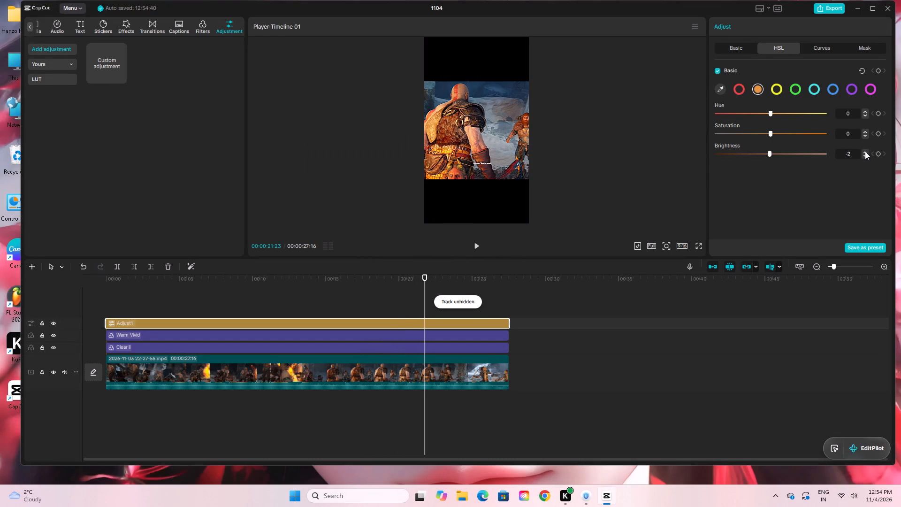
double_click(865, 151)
Play the clip from its beginning and skim ahead to about the 14-second mark to check the colors.
drag(426, 276, 0, 296)
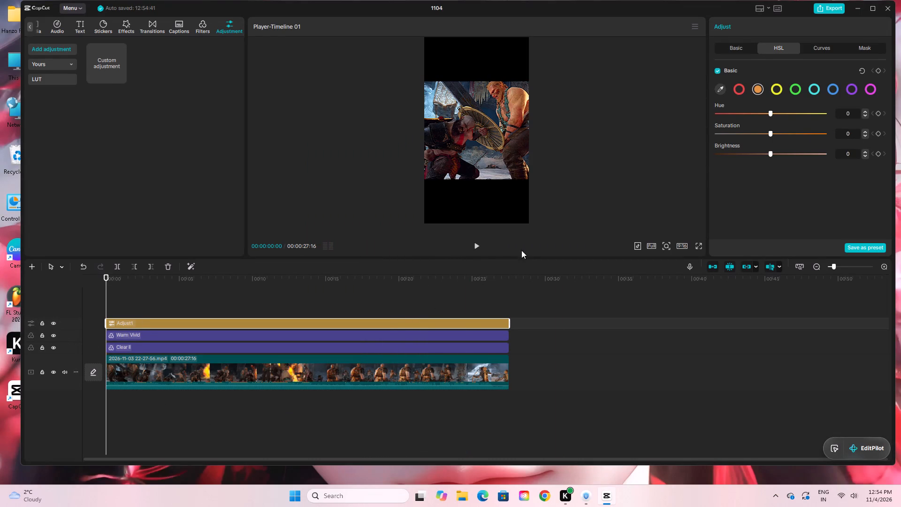
click(476, 244)
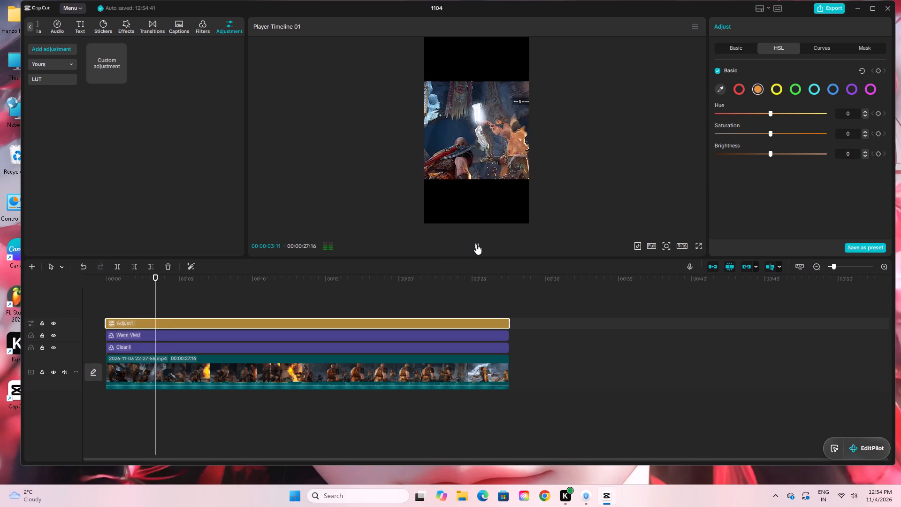
drag(173, 277, 252, 288)
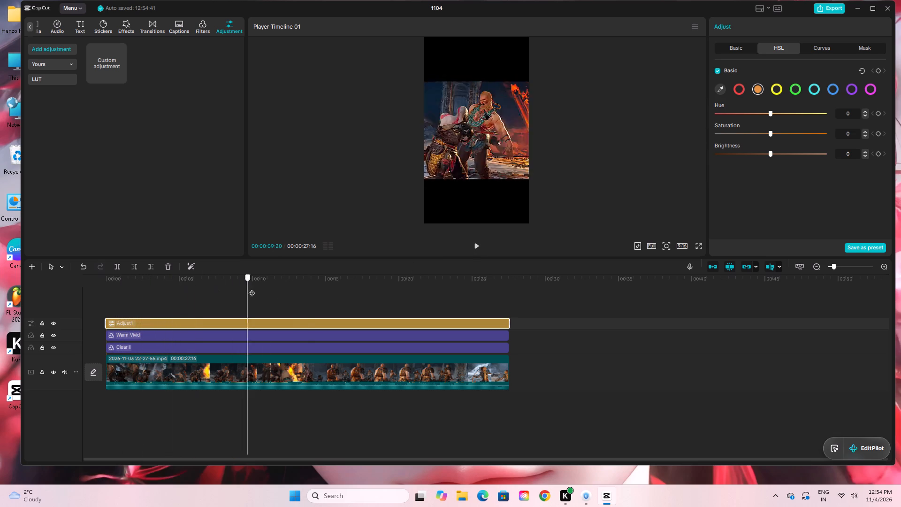
drag(252, 288, 311, 299)
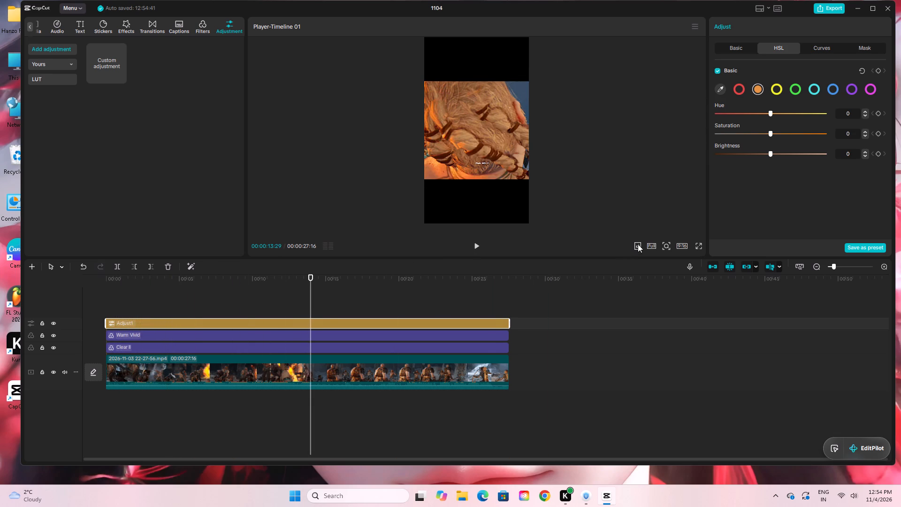
Overlay the short-video app interface with like, dislike and share icons on the preview.
click(638, 244)
click(665, 298)
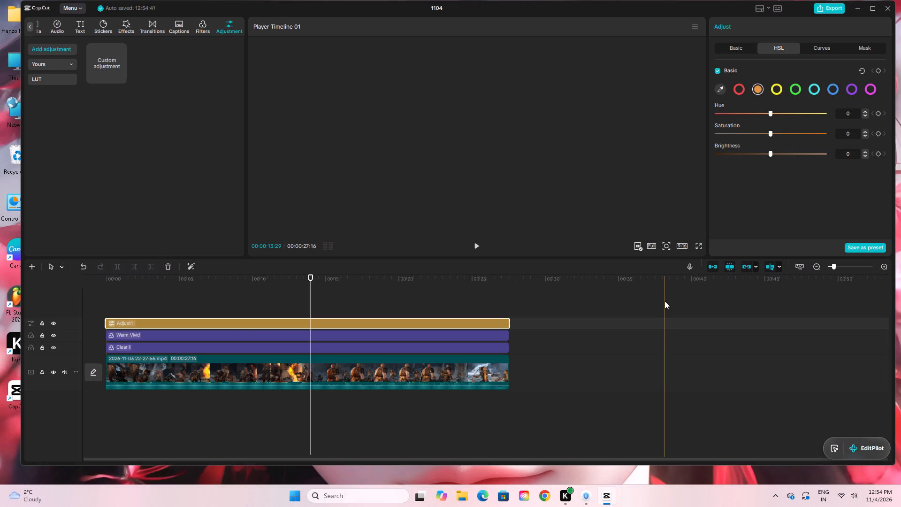
Play the clip with the interface overlay, full screen and enlarged in the preview, and return to its beginning.
click(481, 247)
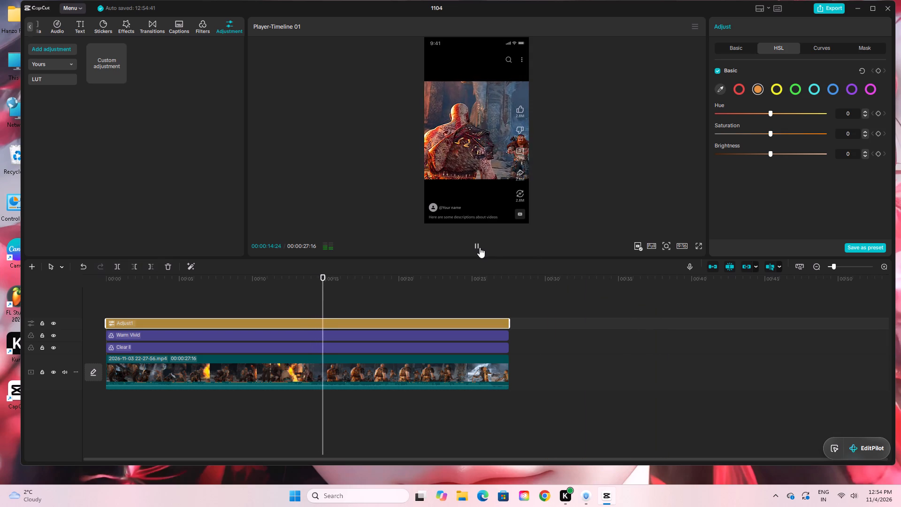
double_click(694, 246)
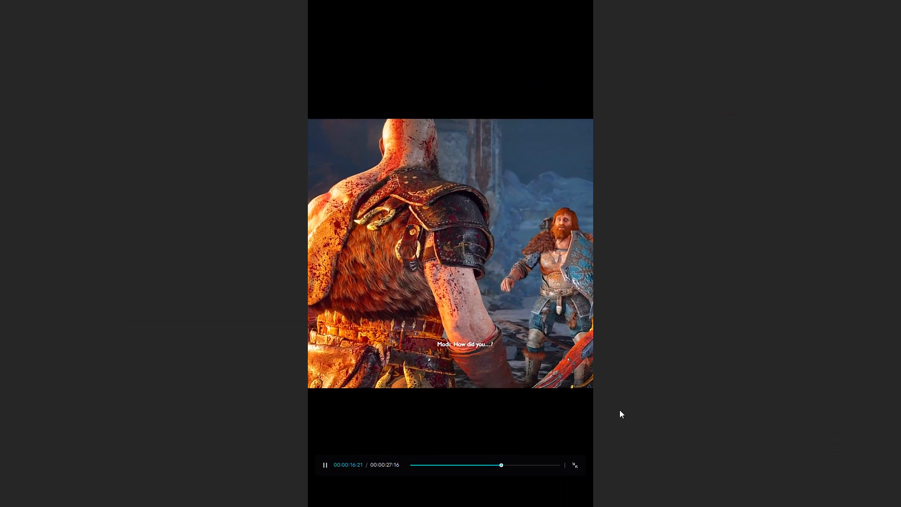
click(576, 467)
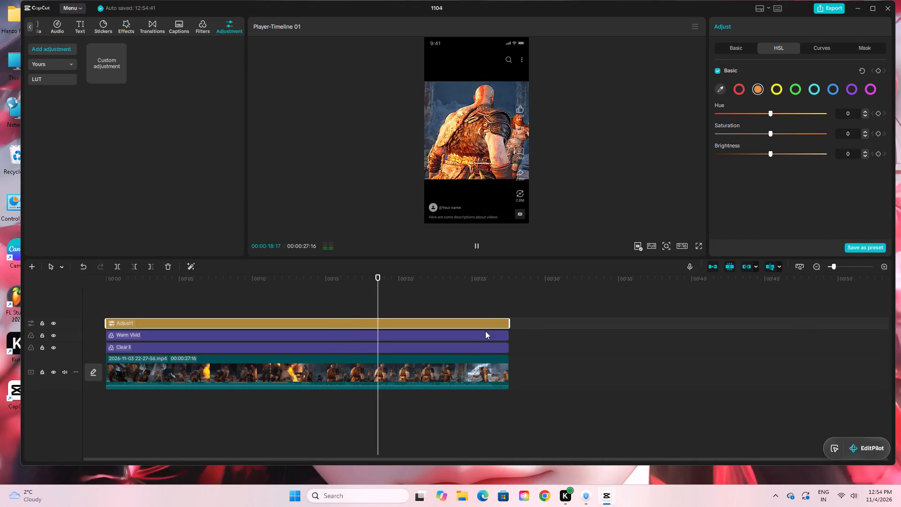
drag(394, 280, 104, 308)
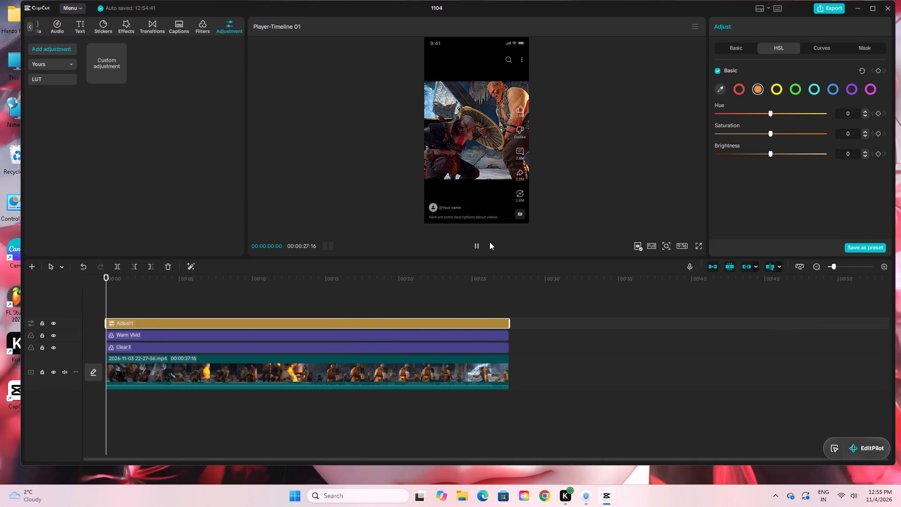
click(477, 247)
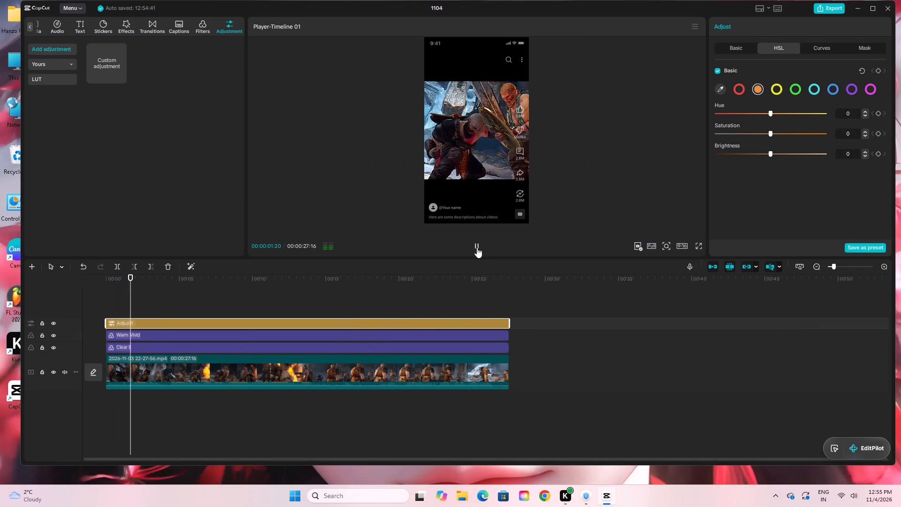
click(698, 246)
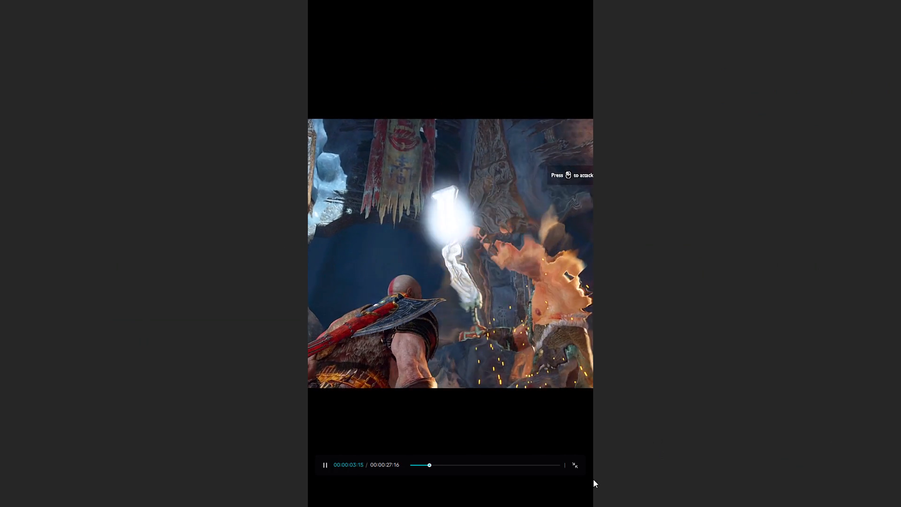
click(579, 466)
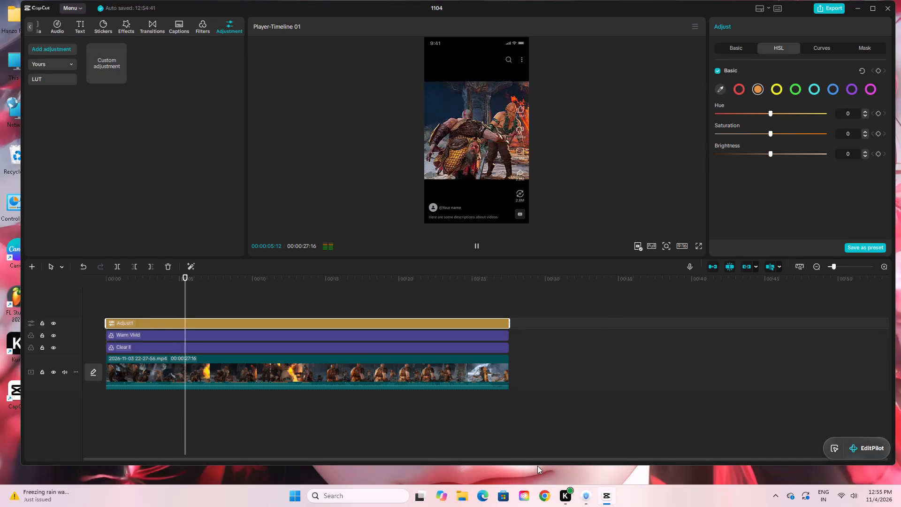
click(669, 248)
drag(650, 259, 651, 260)
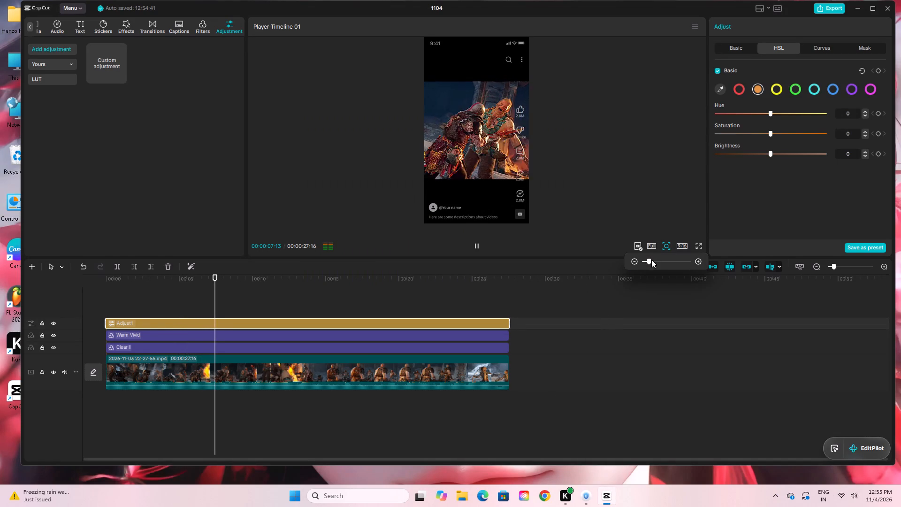
drag(651, 260, 662, 261)
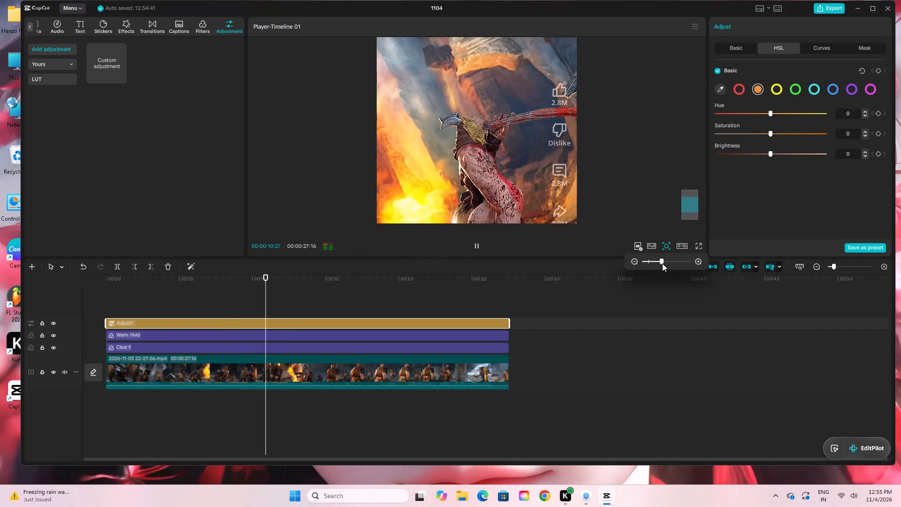
click(476, 243)
drag(280, 278, 30, 298)
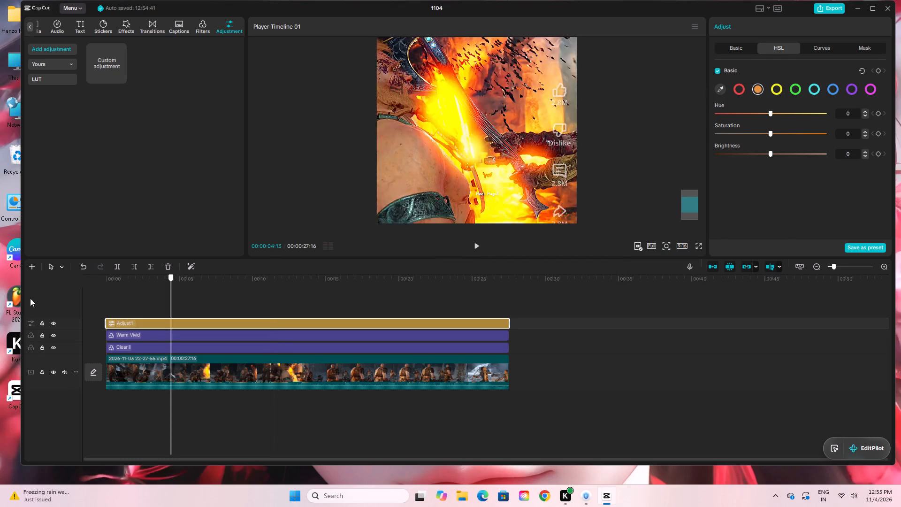
drag(30, 298, 1, 301)
Open the export settings and name the exported file nov 4.
click(827, 13)
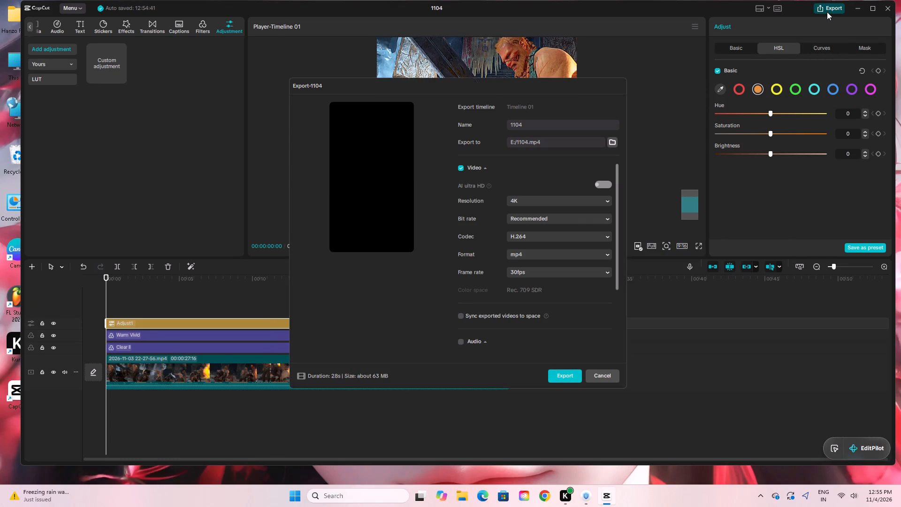
click(541, 122)
key(BackSpace)
key(BackSpace)
key(BackSpace)
key(BackSpace)
key(BackSpace)
key(BackSpace)
key(BackSpace)
key(BackSpace)
key(BackSpace)
key(BackSpace)
key(BackSpace)
key(BackSpace)
key(BackSpace)
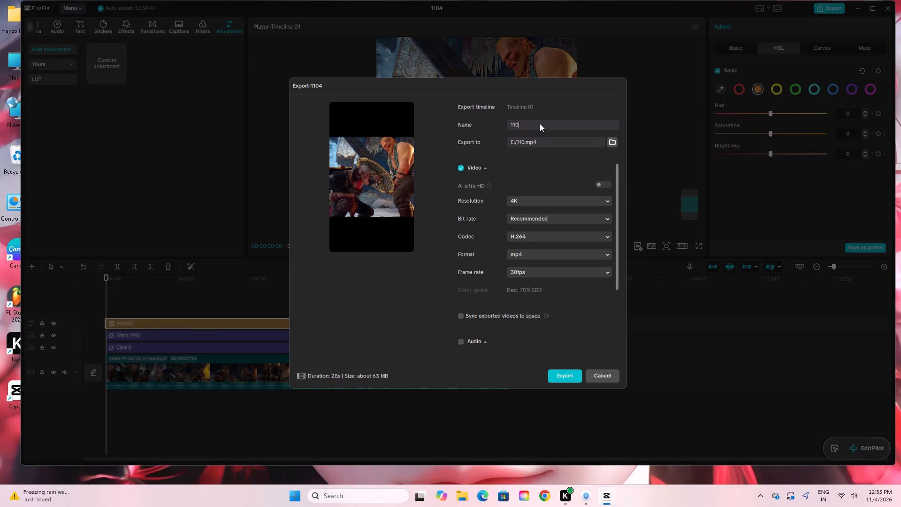
text(nov 4)
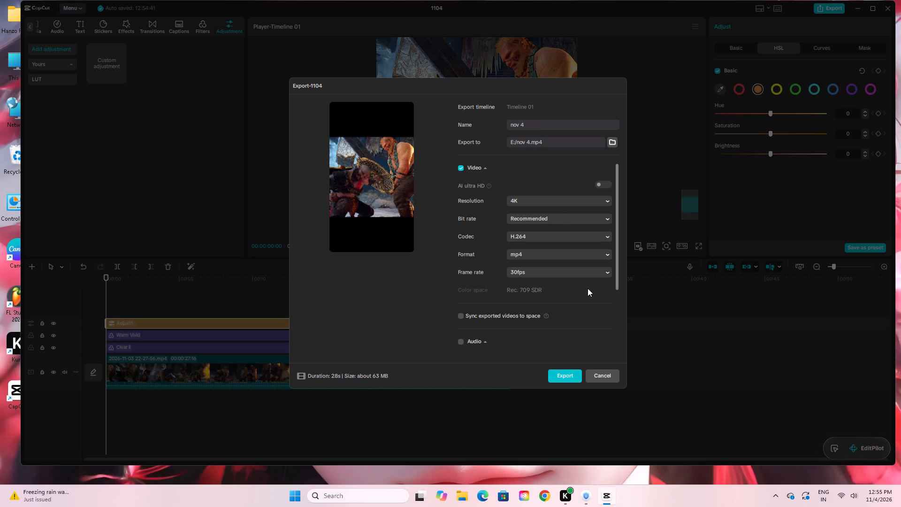
Set the export frame rate to 60fps, export the video, and dismiss the sharing options.
click(536, 274)
click(547, 378)
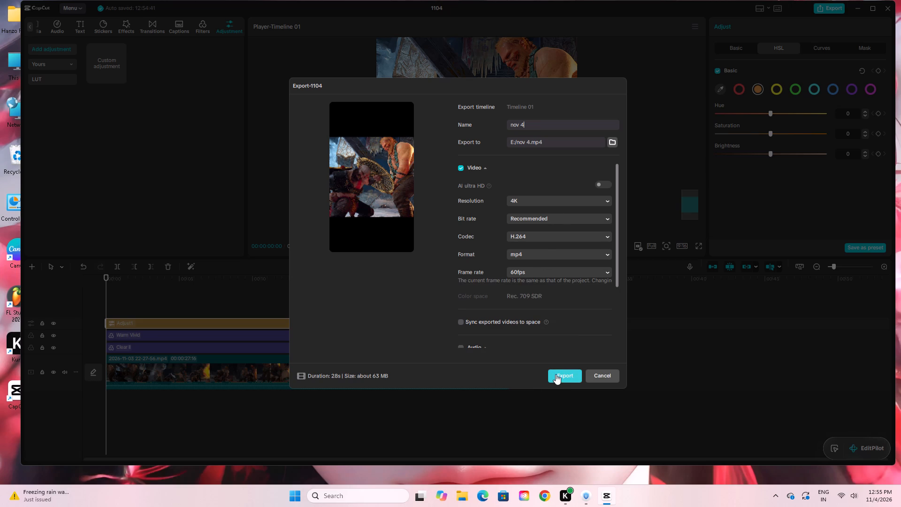
click(557, 374)
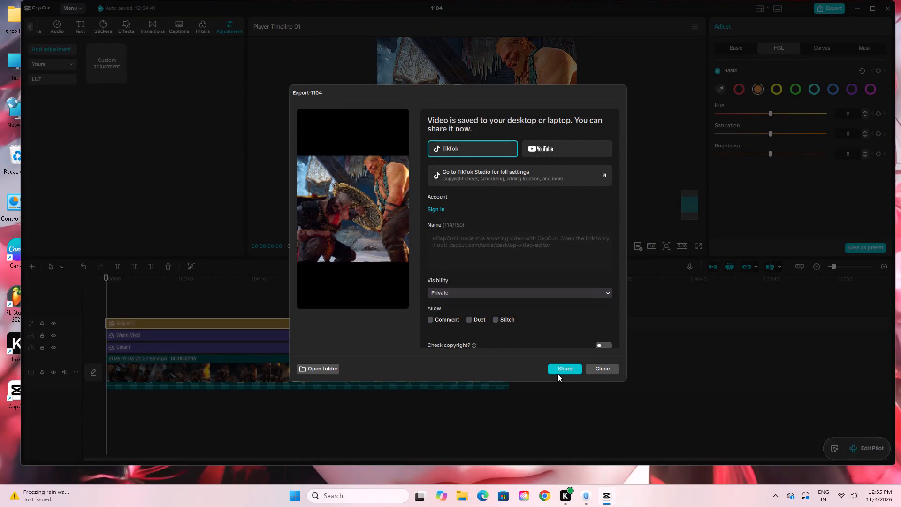
click(613, 368)
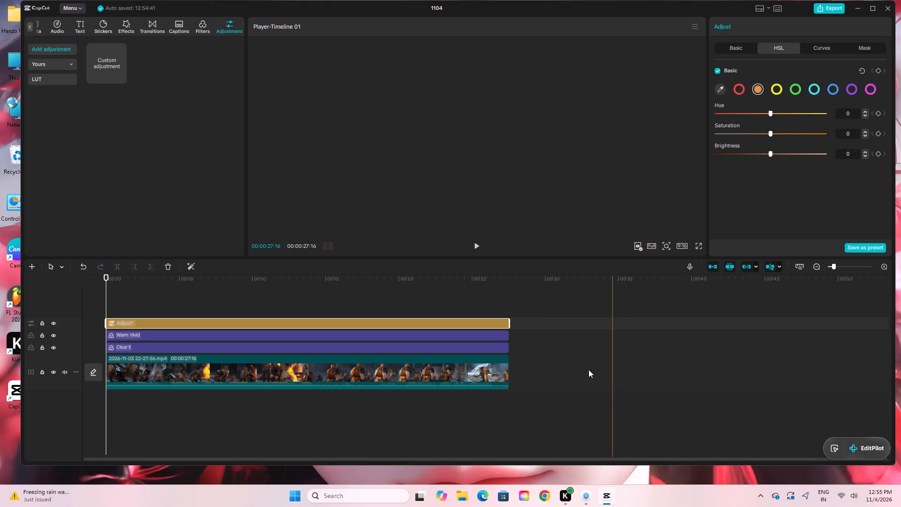
Switch to Google Chrome and search Google for youtube.
click(545, 492)
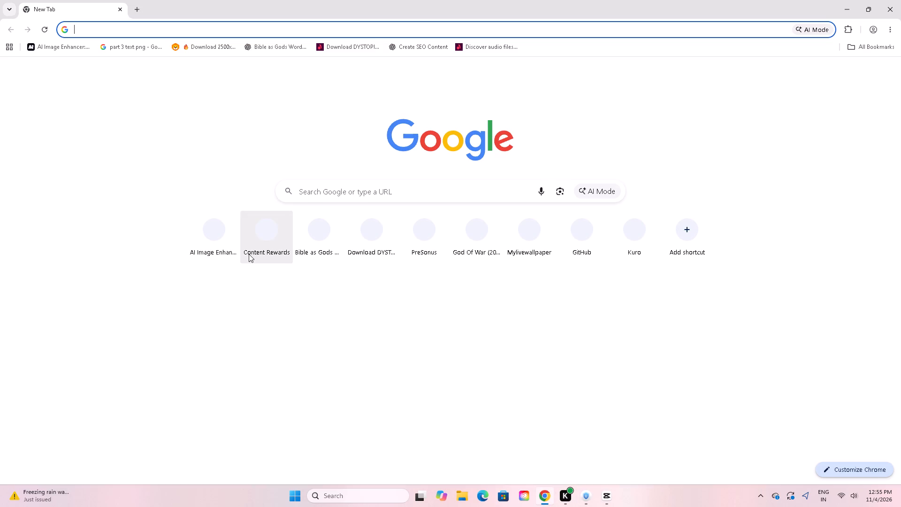
click(326, 190)
click(343, 218)
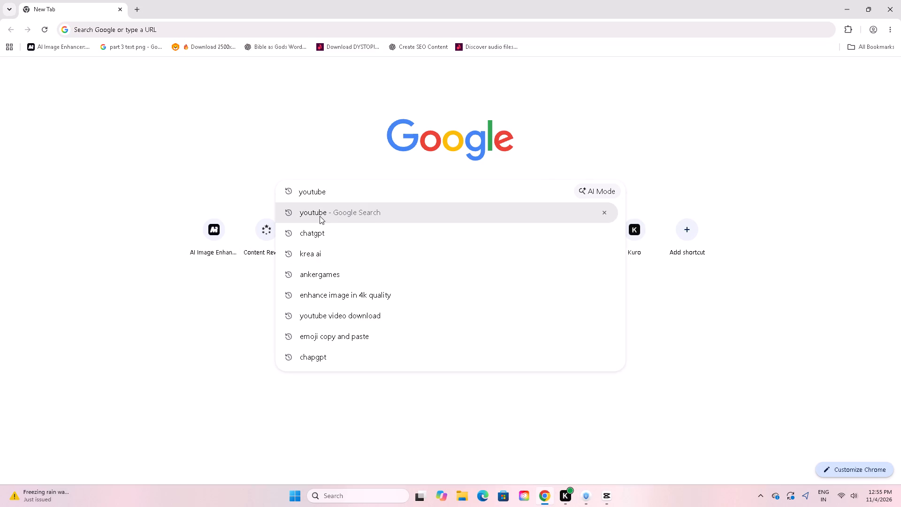